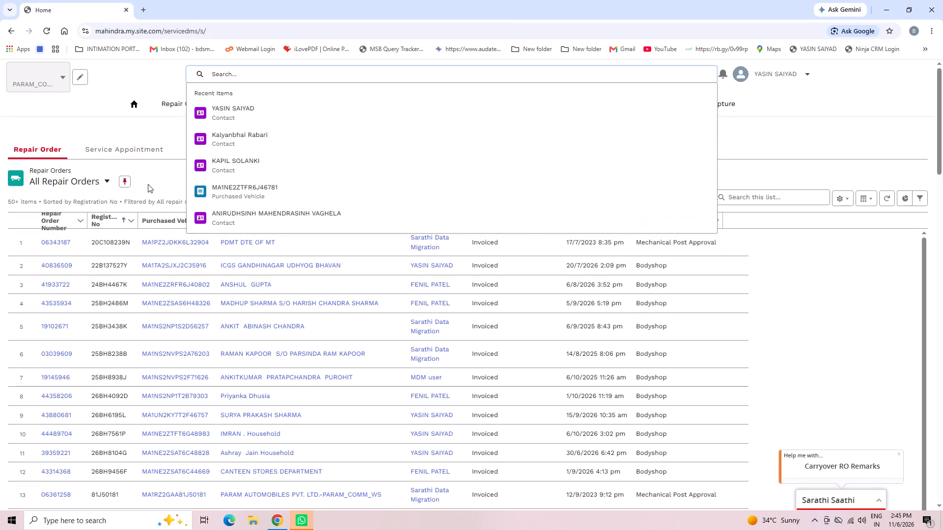
Look through the Pending Time Estimate and Recently Viewed repair order lists.
left_click(156, 173)
left_click(81, 175)
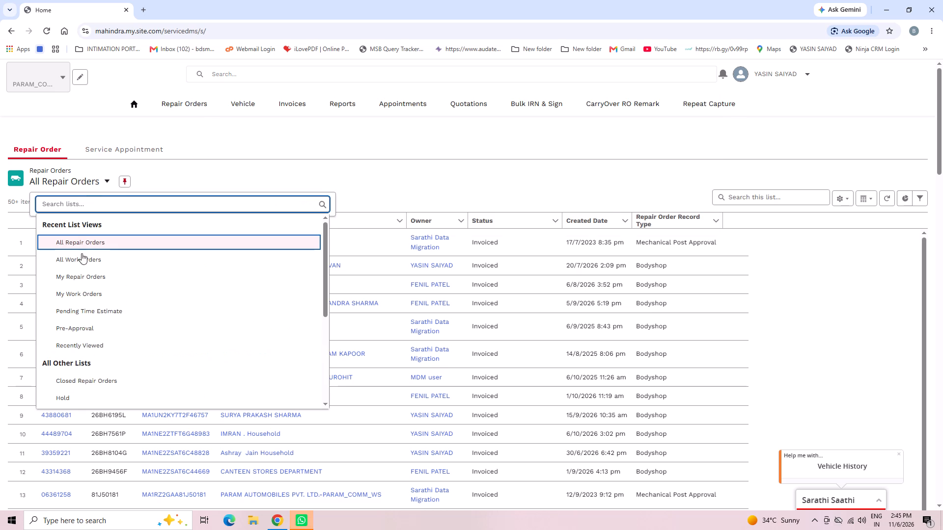
left_click(92, 311)
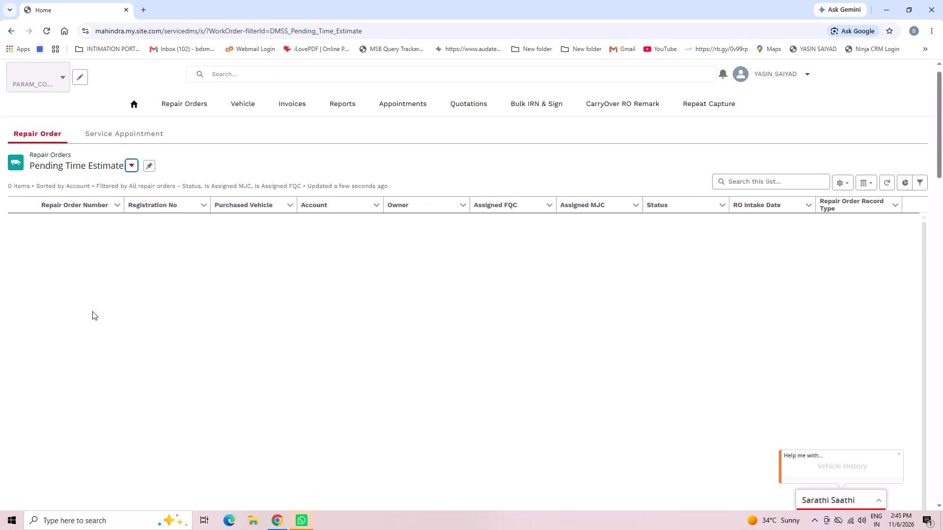
left_click(129, 164)
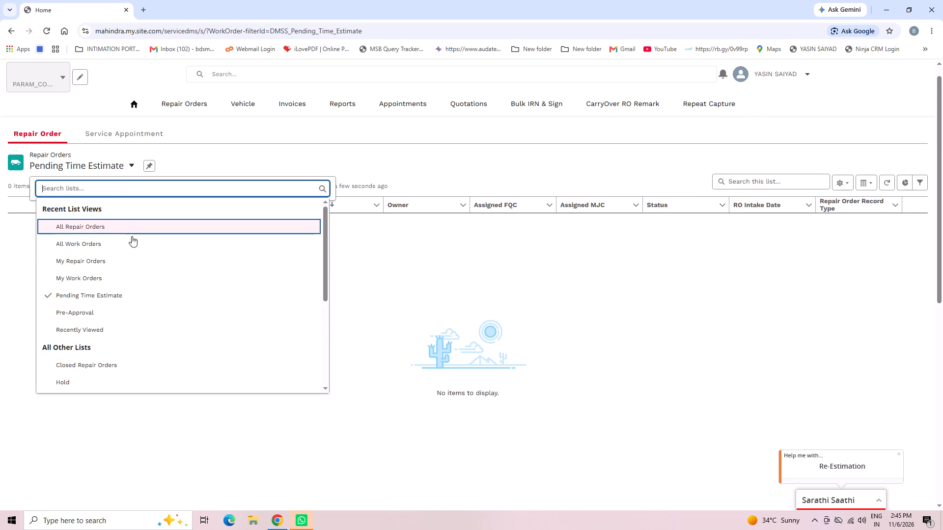
left_click(133, 329)
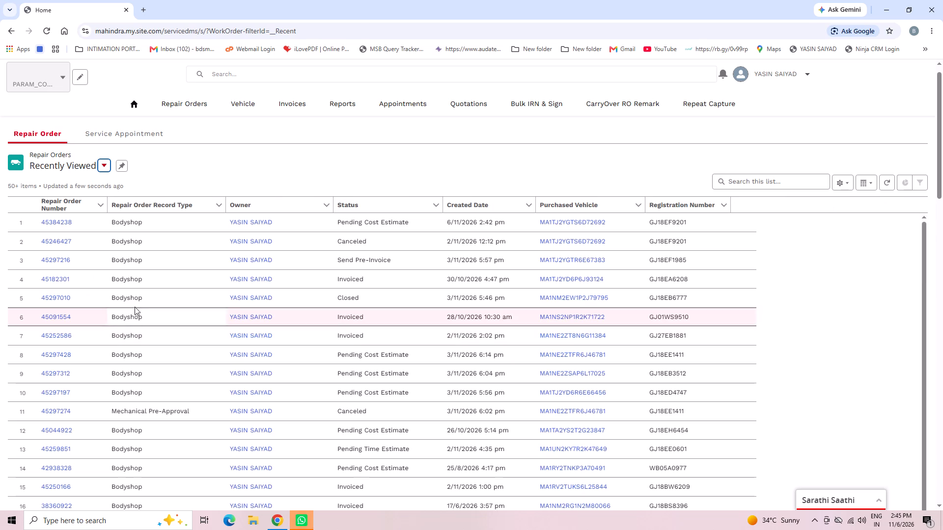
left_click(106, 167)
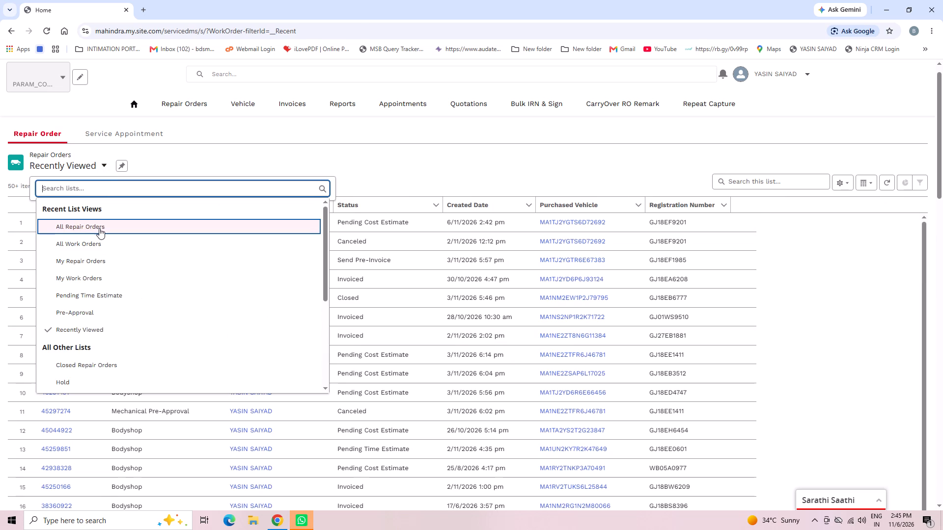
left_click(99, 228)
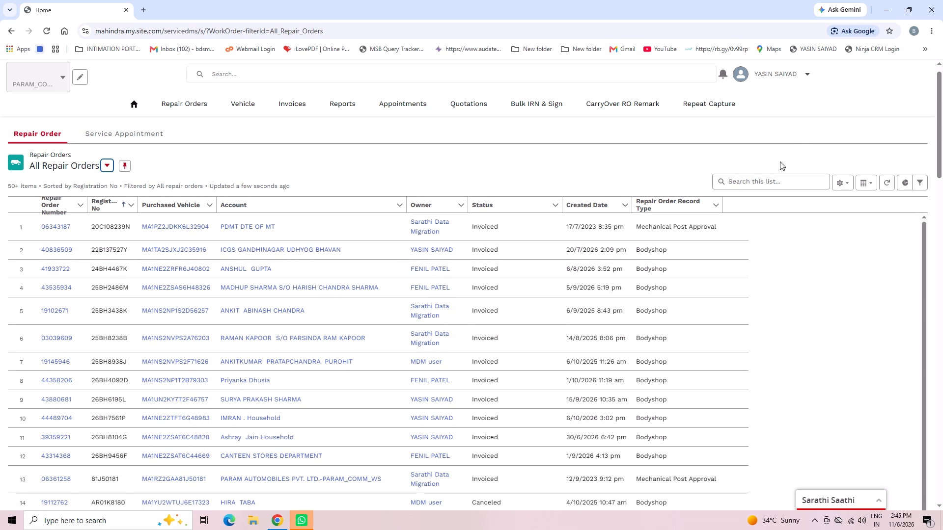
left_click(759, 185)
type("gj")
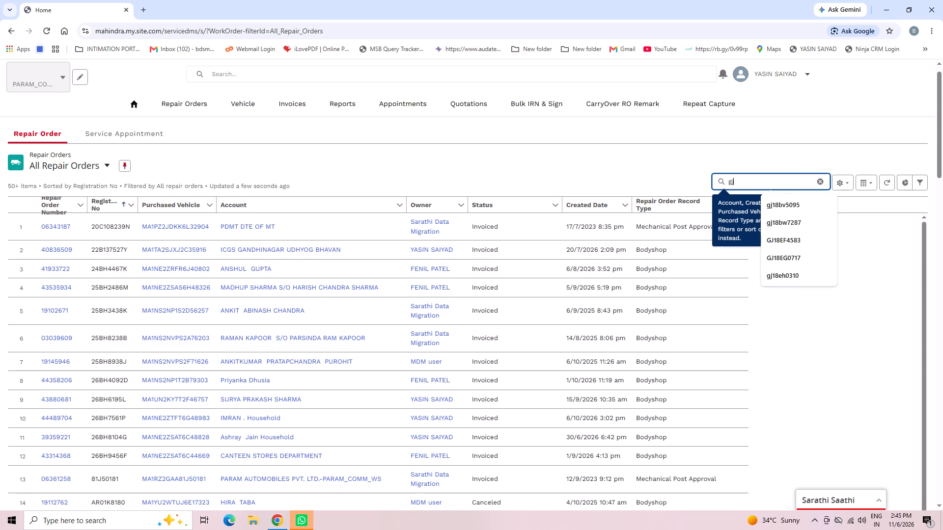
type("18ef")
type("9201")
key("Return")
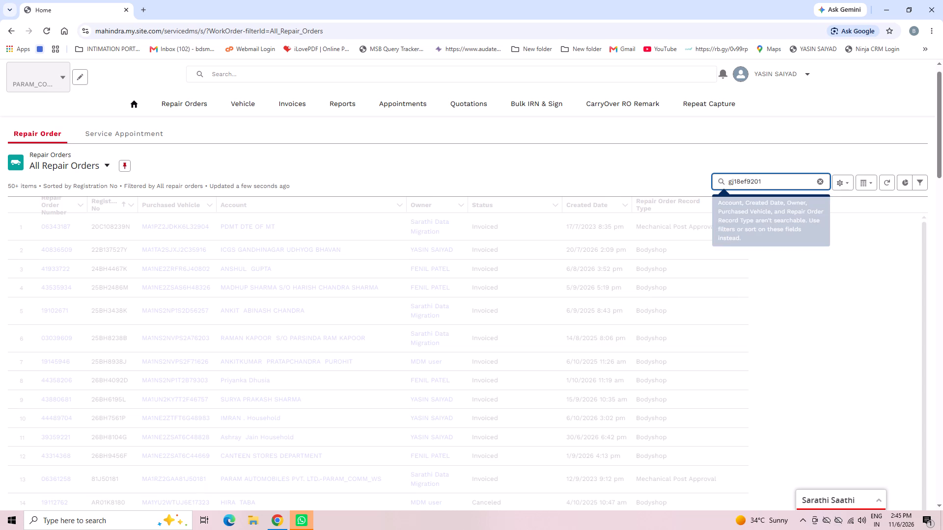
left_click_drag(766, 181, 681, 185)
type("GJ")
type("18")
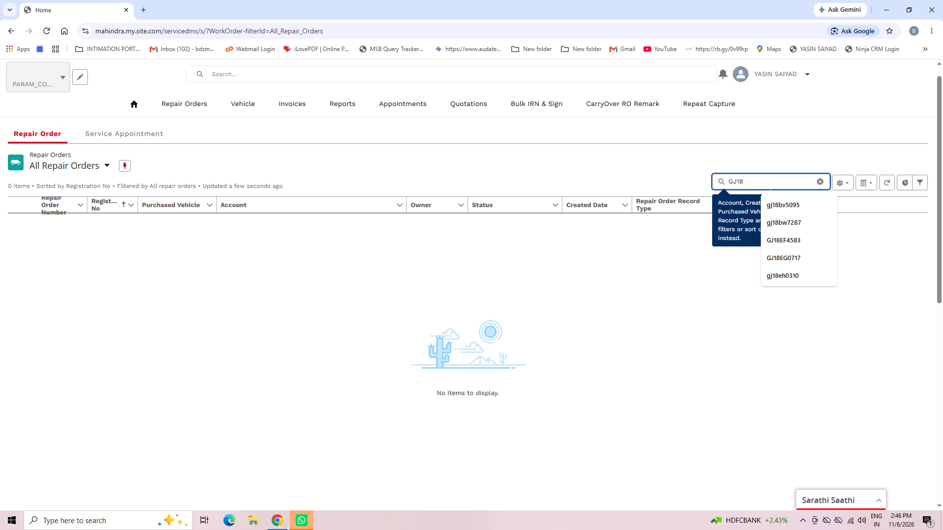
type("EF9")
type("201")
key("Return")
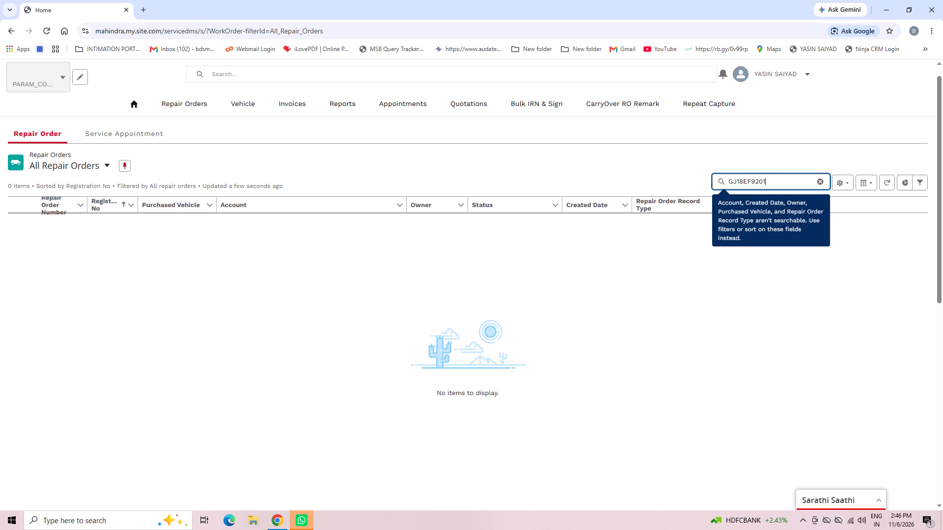
left_click(781, 179)
key("ctrl+a")
key("ctrl+c")
left_click(299, 75)
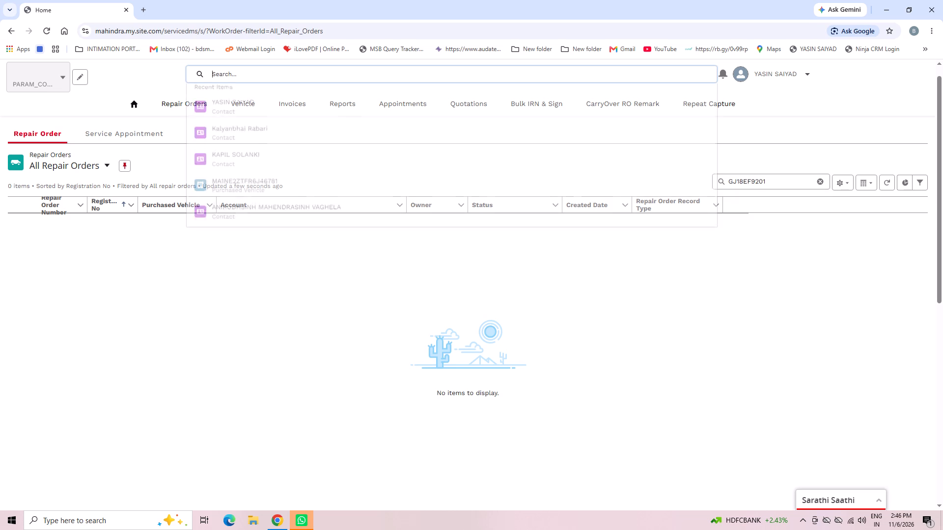
key("ctrl+v")
key("Return")
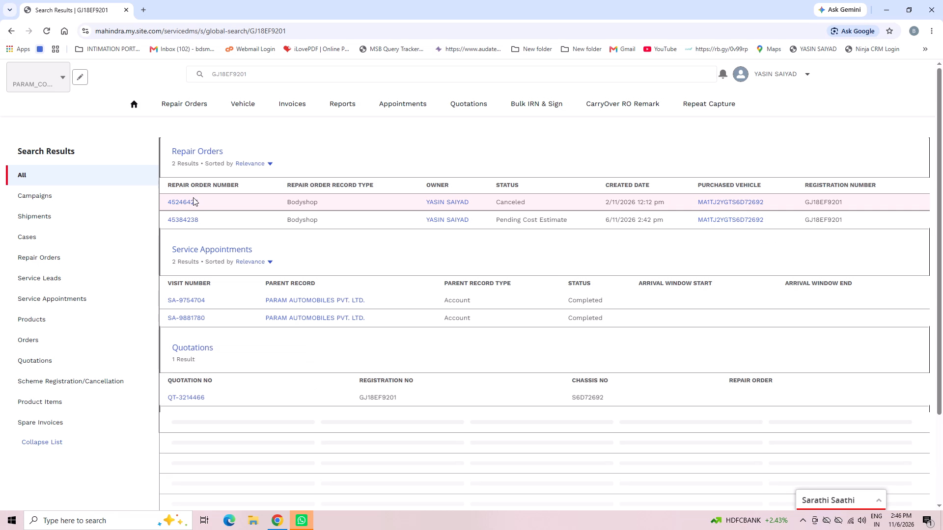
left_click(179, 218)
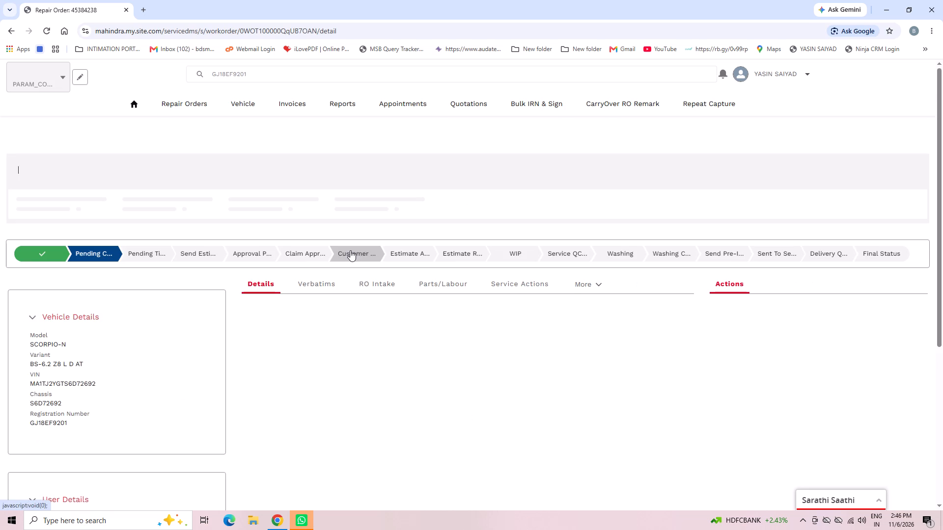
left_click(322, 282)
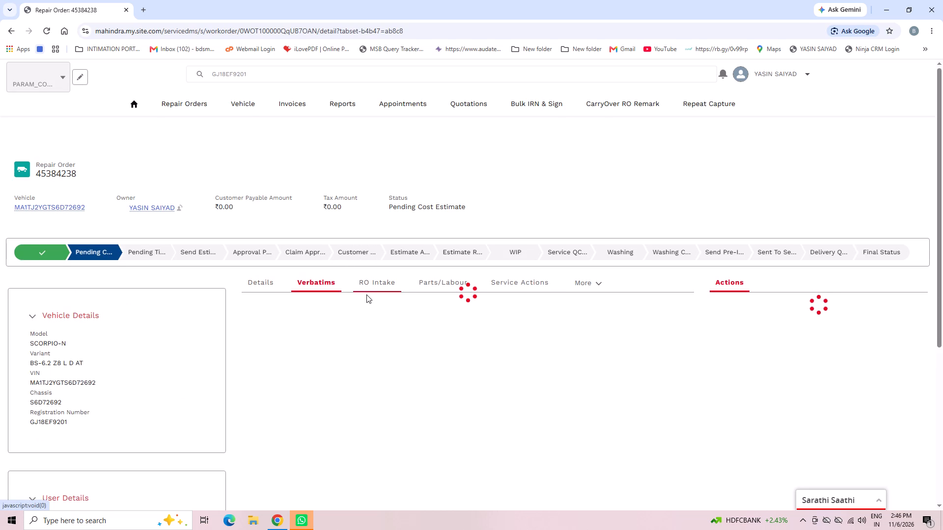
scroll(398, 331, "down", 1)
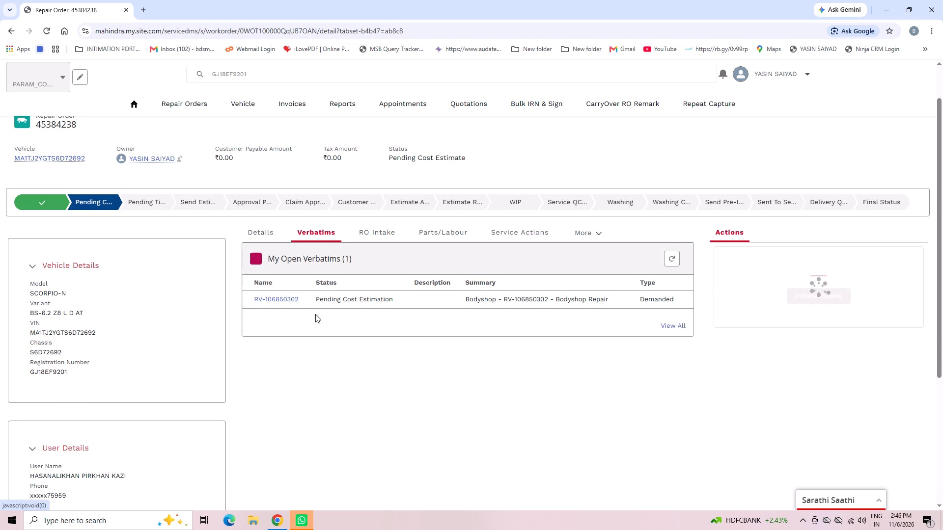
left_click(291, 298)
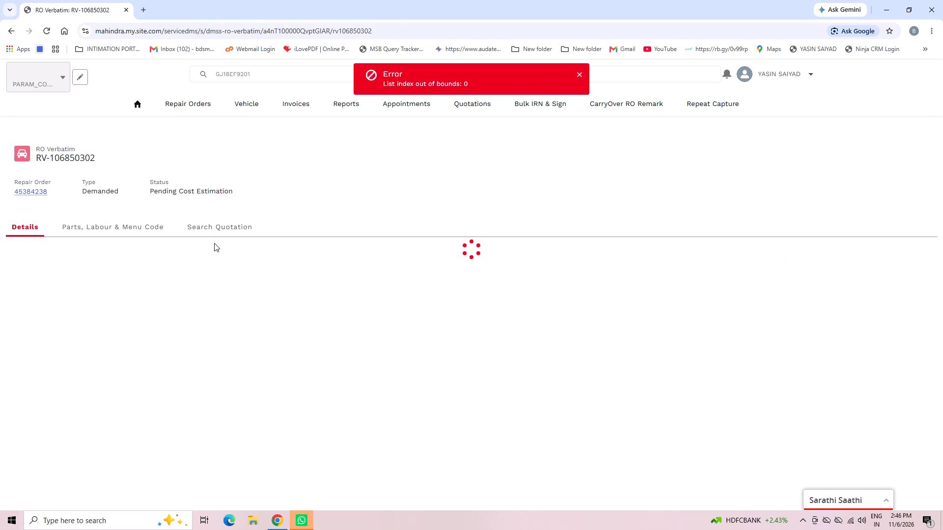
left_click(133, 223)
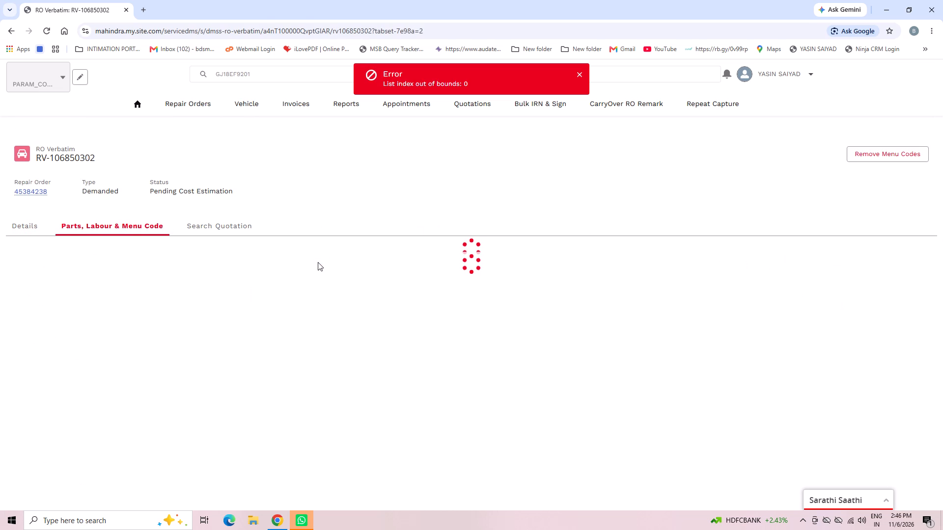
Add part 1001DAB03630N, RETURN LINE ENGINE TO FUEL TANK DSL, to the verbatim with billable type Insurance and save it.
left_click(250, 274)
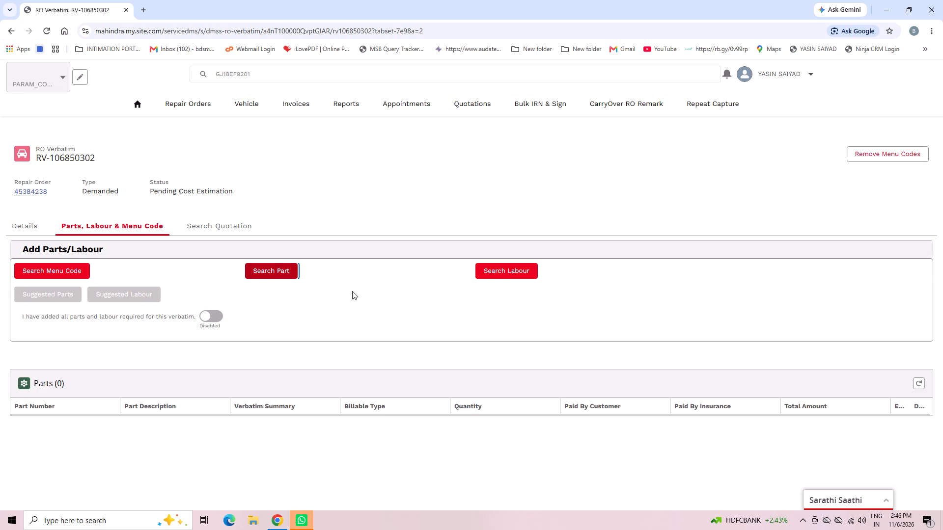
left_click(257, 266)
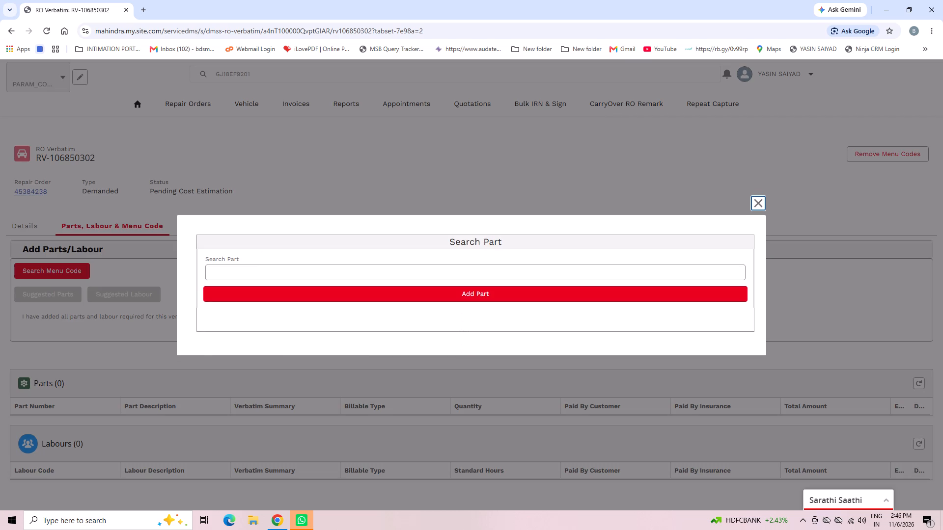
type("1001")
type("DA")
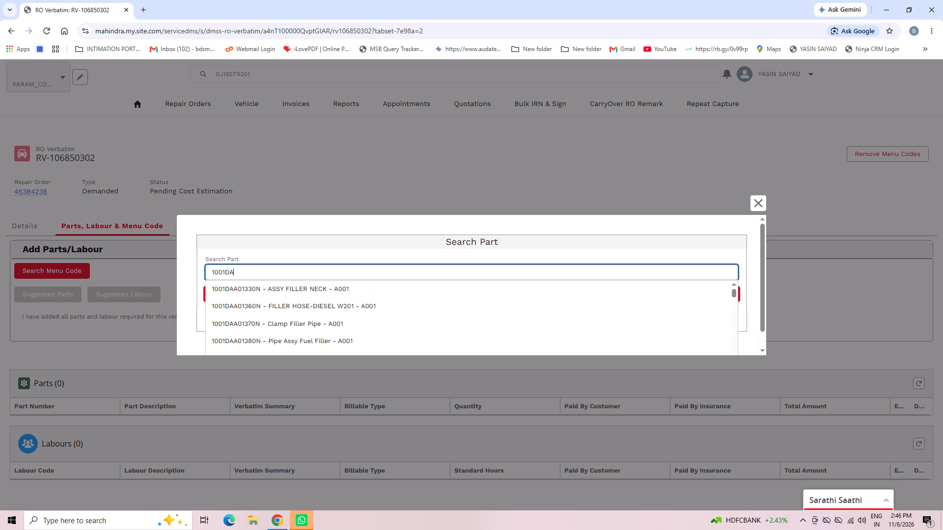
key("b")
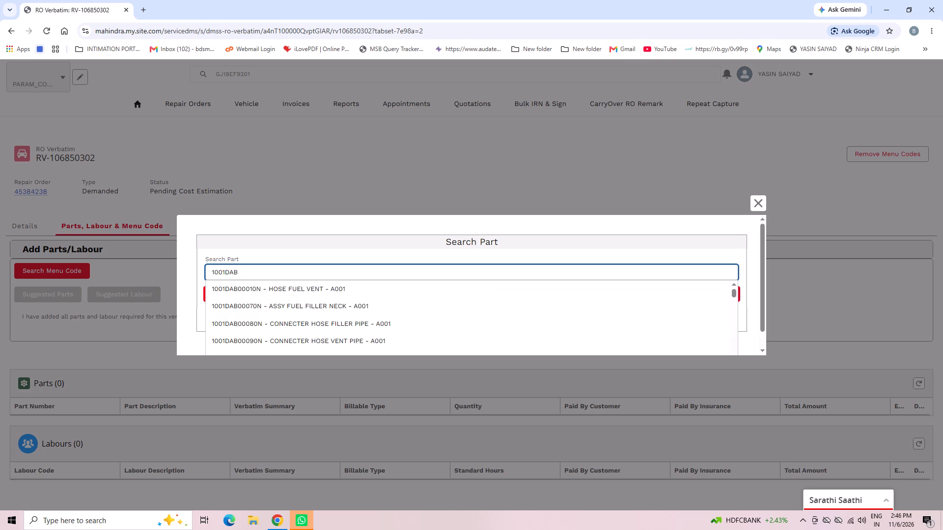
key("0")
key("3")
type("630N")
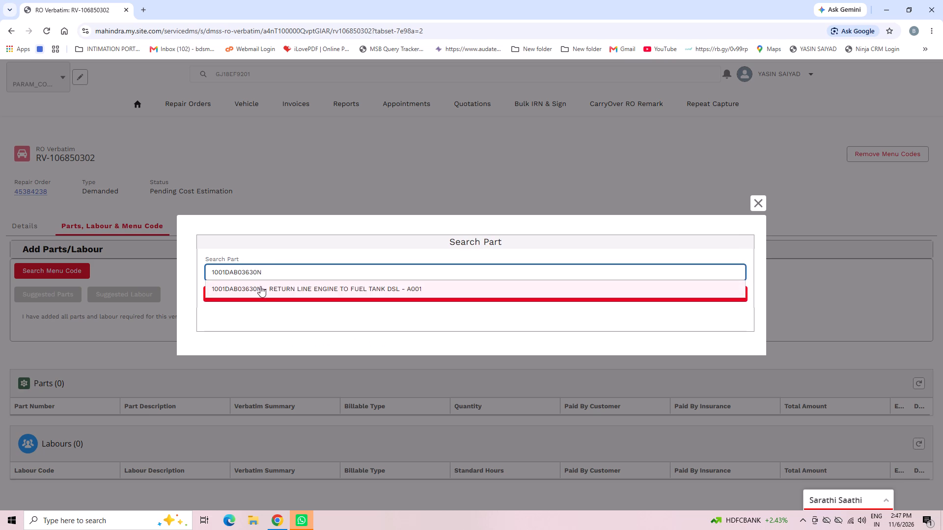
left_click(263, 289)
left_click(264, 293)
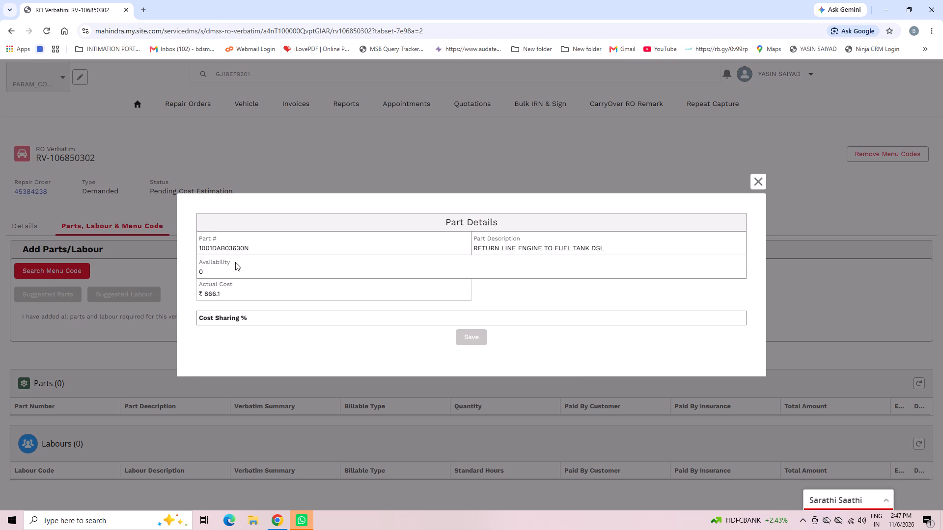
left_click(232, 281)
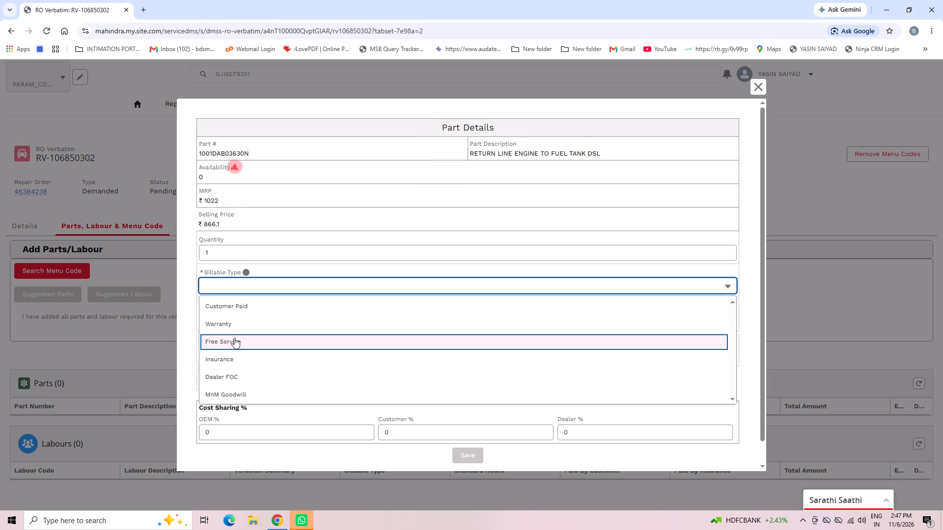
left_click(239, 365)
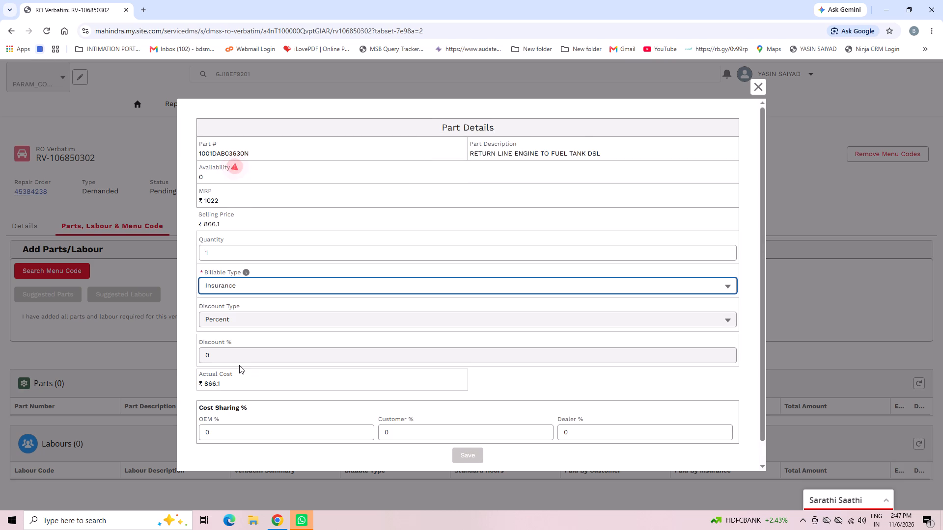
left_click(458, 454)
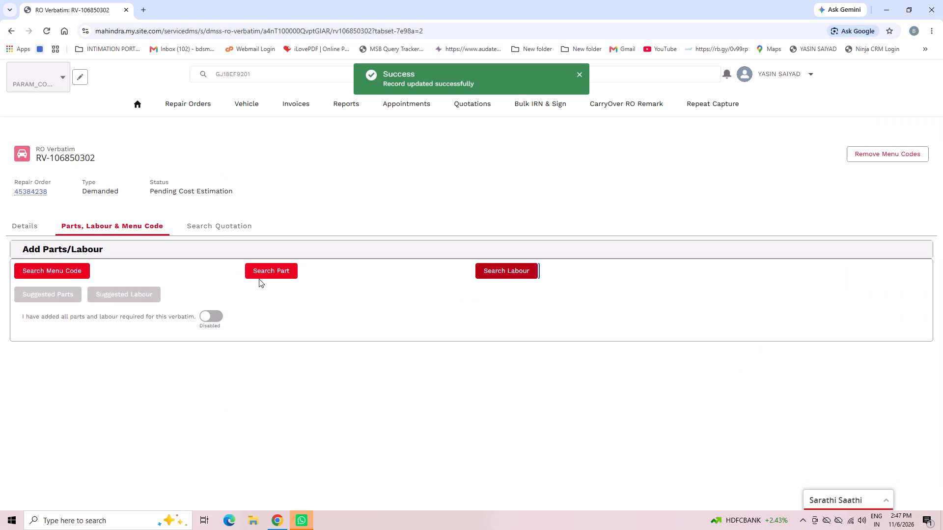
Add part 1001DAB01880N, LINE FUEL FEED JUMPER TO FILTER, to the verbatim with billable type Insurance and save it.
left_click(264, 269)
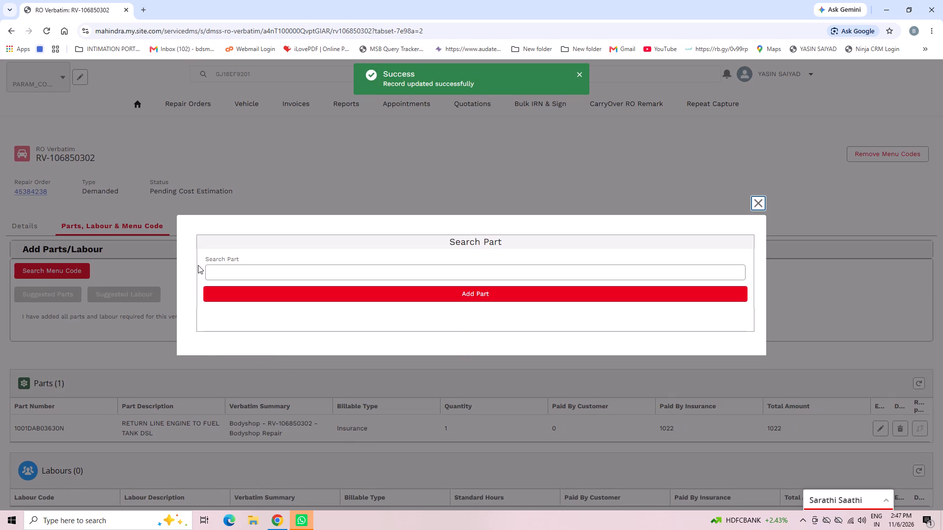
left_click(223, 272)
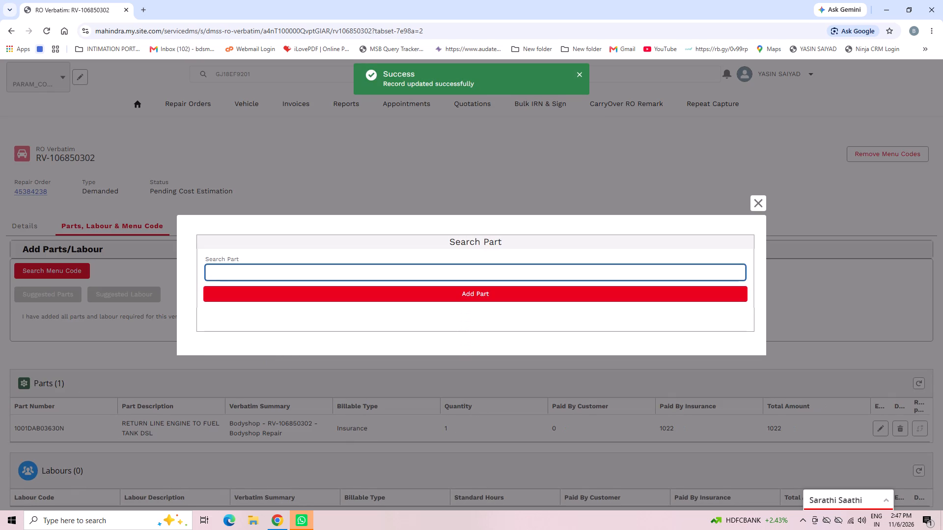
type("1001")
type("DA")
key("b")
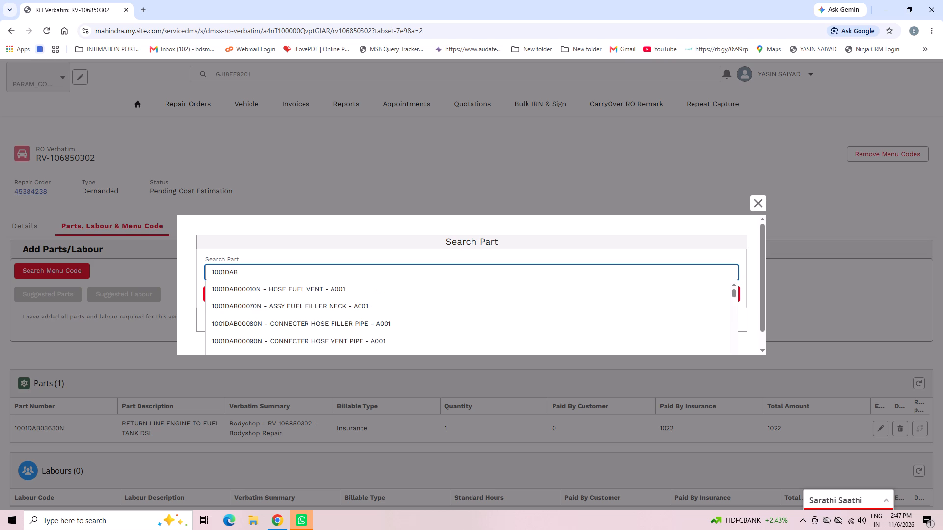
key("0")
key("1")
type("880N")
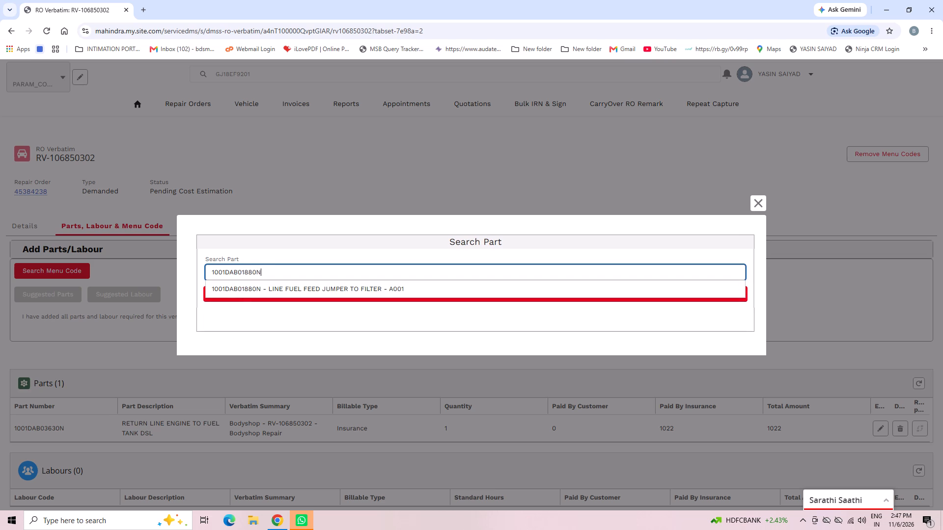
left_click(241, 287)
left_click(242, 291)
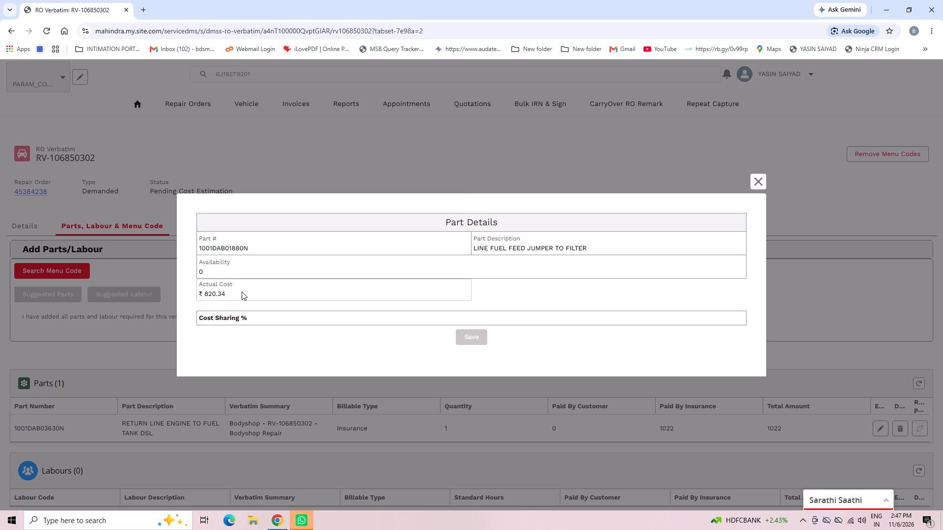
left_click(216, 285)
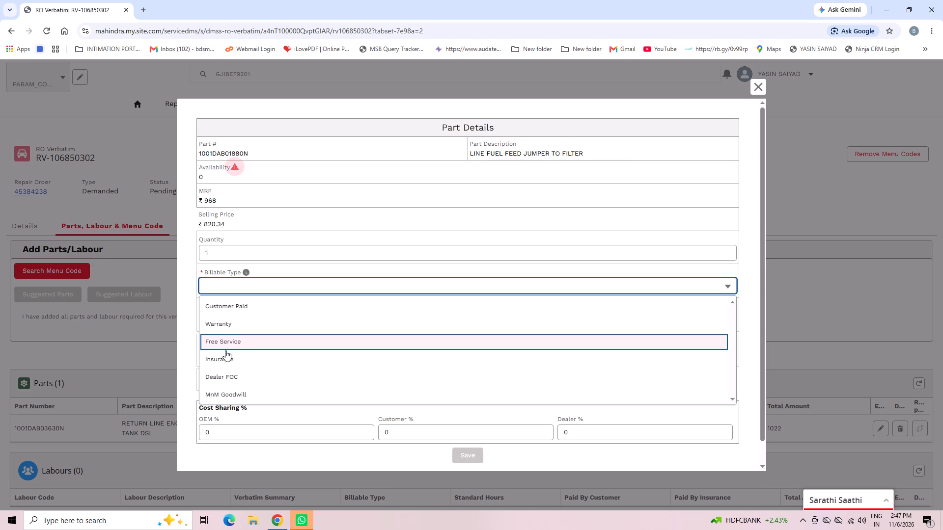
left_click(226, 358)
scroll(443, 364, "down", 5)
left_click(467, 431)
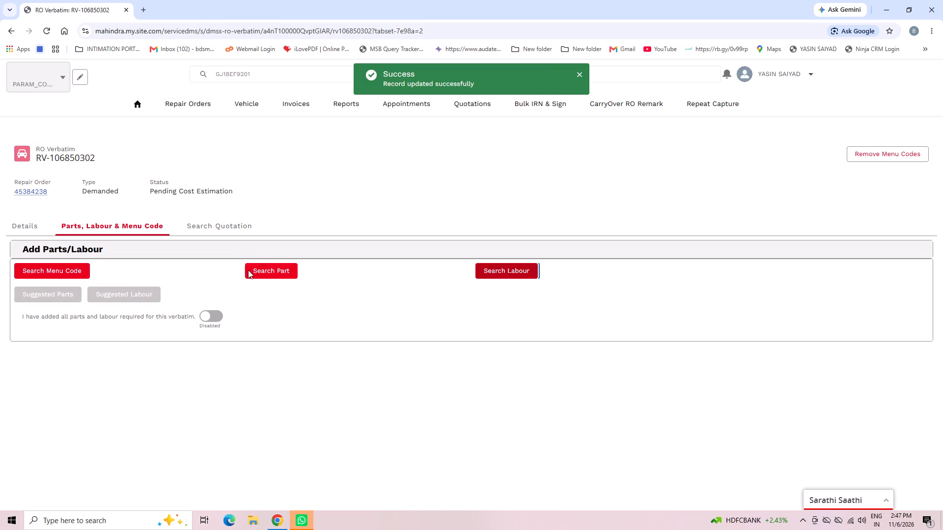
Add part 0315CAU00331N, SENSOR NOX, in its LMM1 variant to the verbatim with billable type Insurance and save it.
left_click(279, 269)
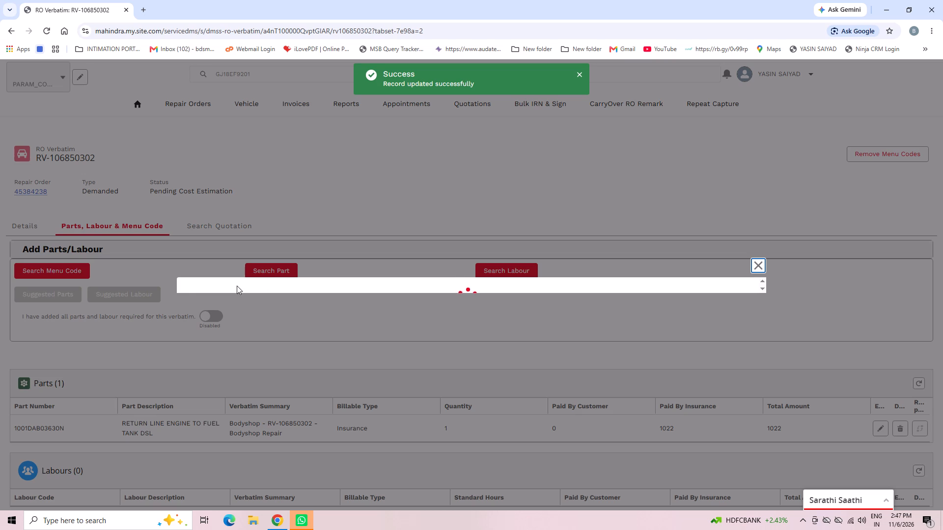
left_click(224, 266)
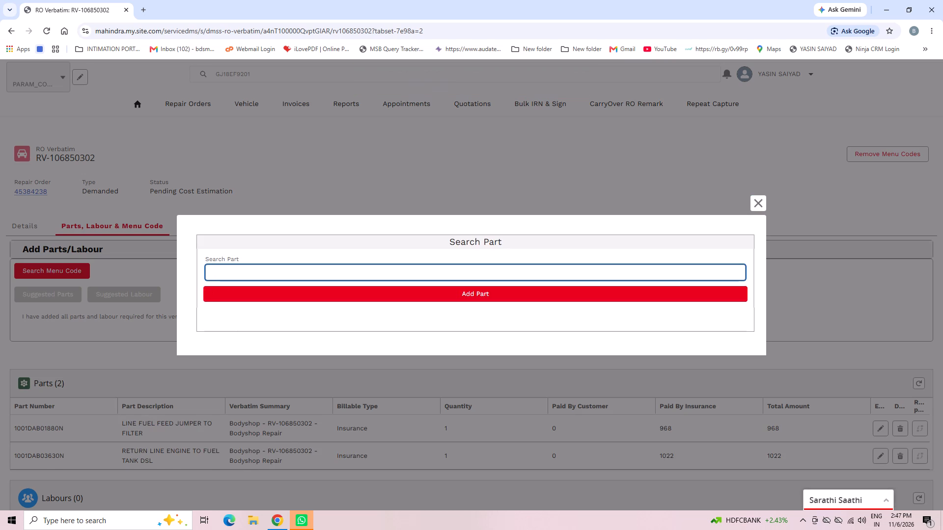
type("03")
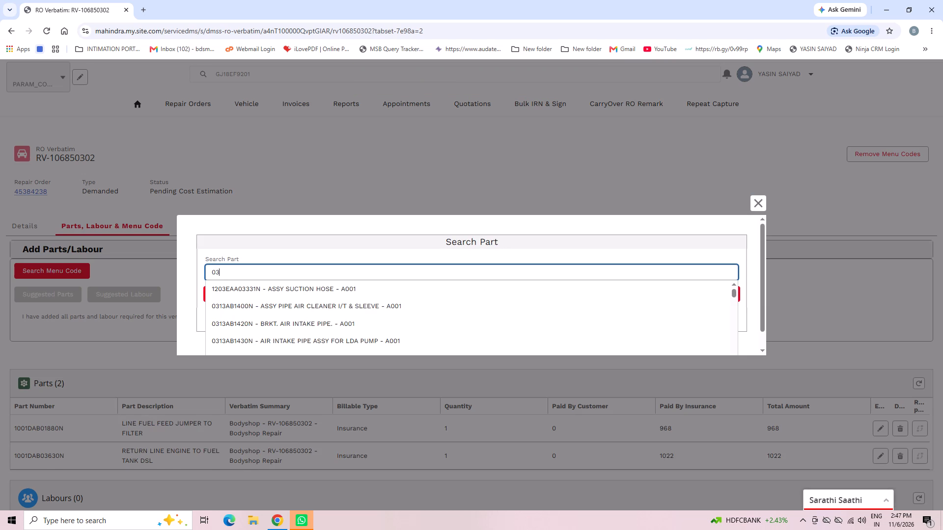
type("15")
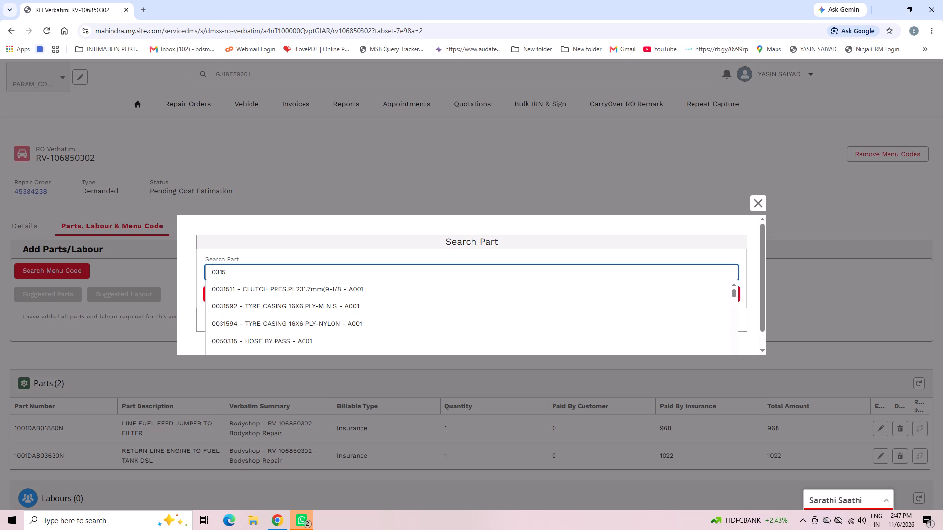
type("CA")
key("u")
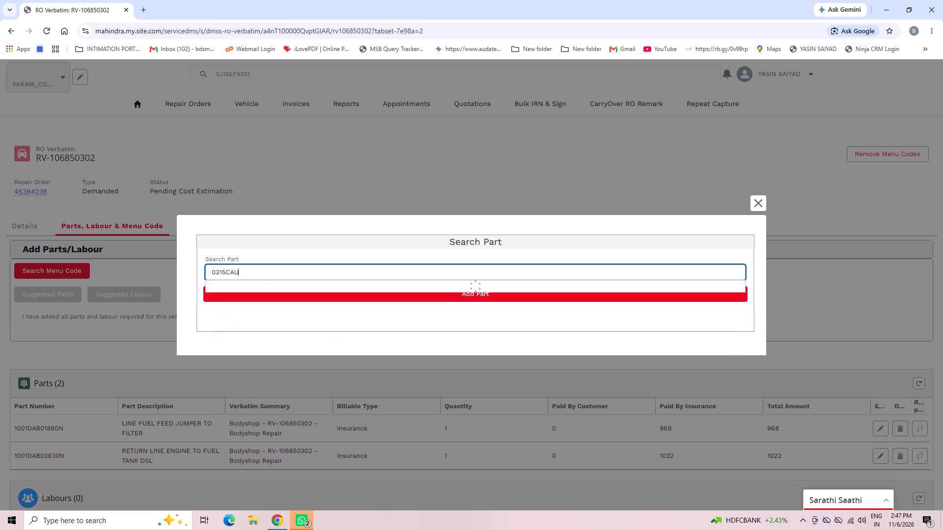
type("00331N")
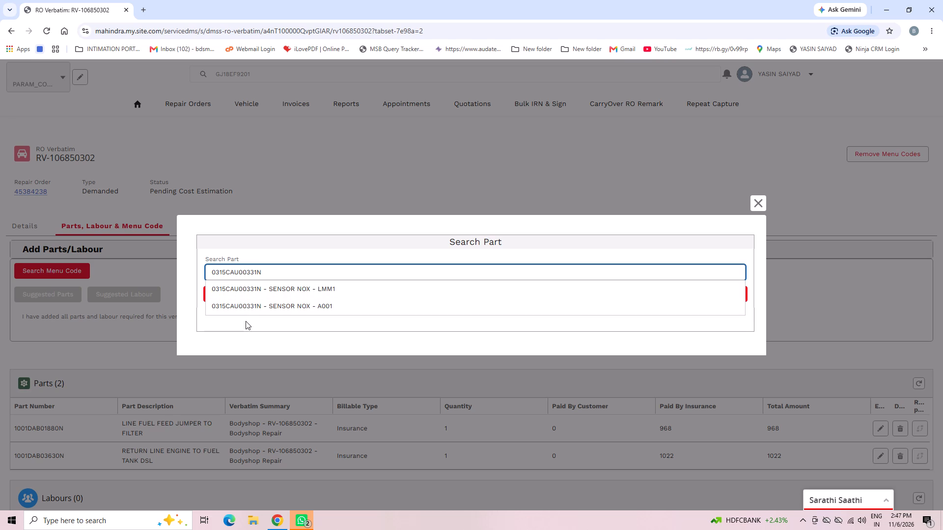
left_click(253, 291)
left_click(272, 286)
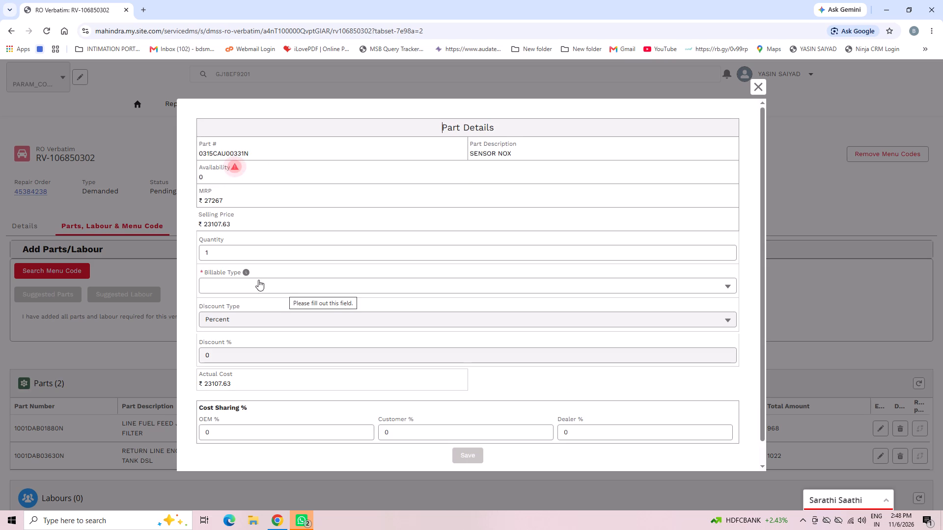
left_click(241, 283)
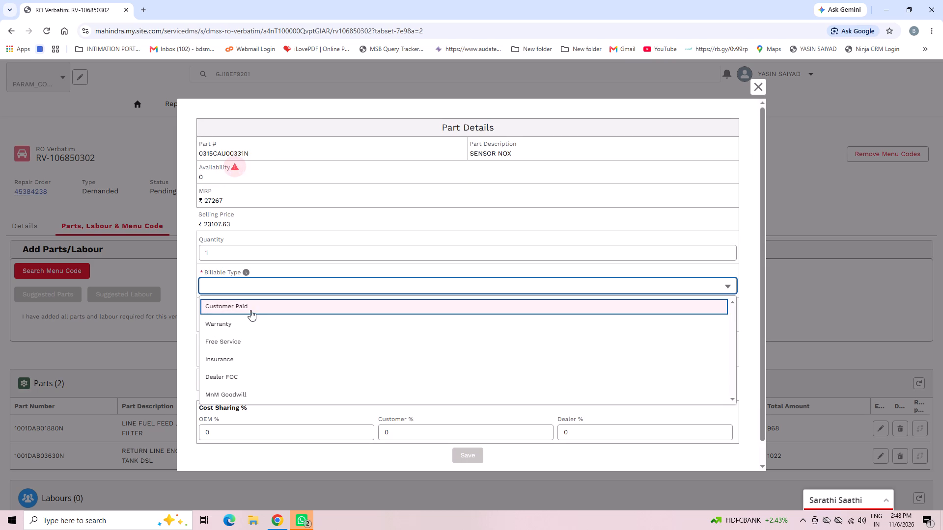
left_click(251, 358)
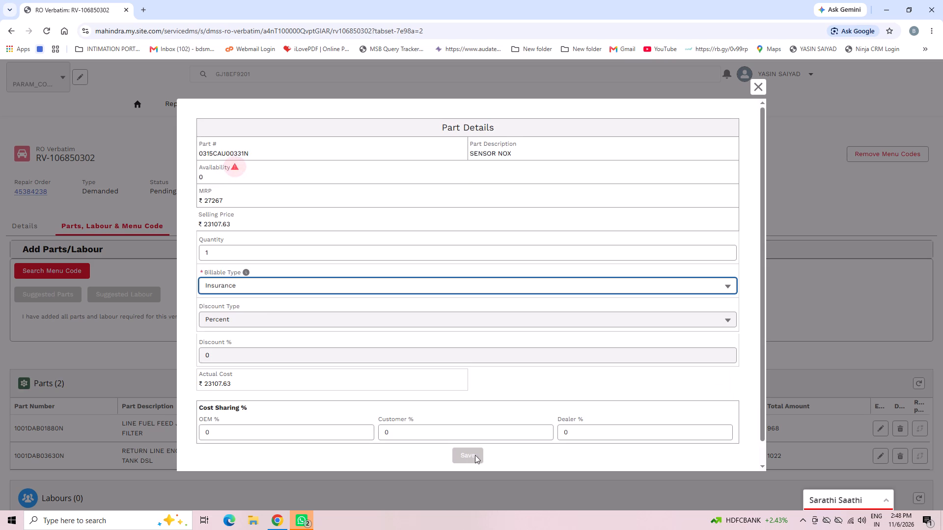
left_click(469, 455)
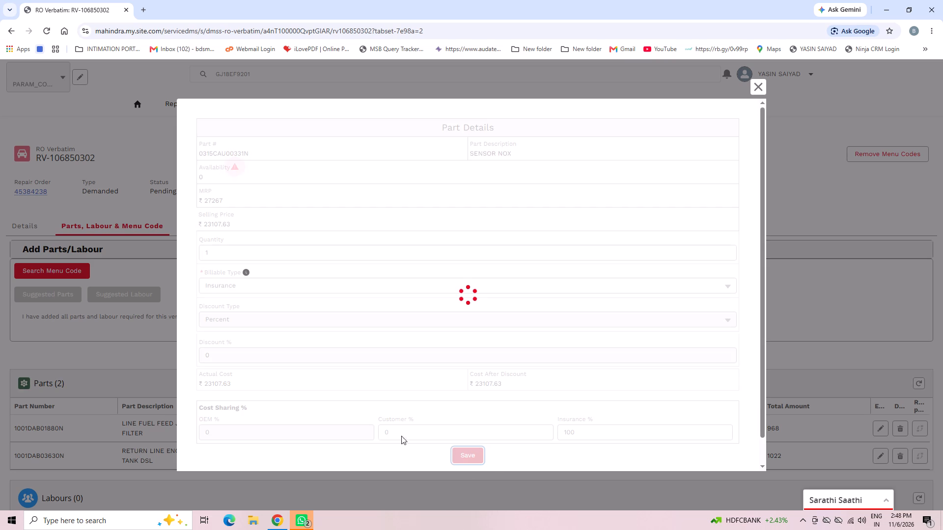
Search the parts for number 101CZ102500N and clear the entry.
left_click(285, 272)
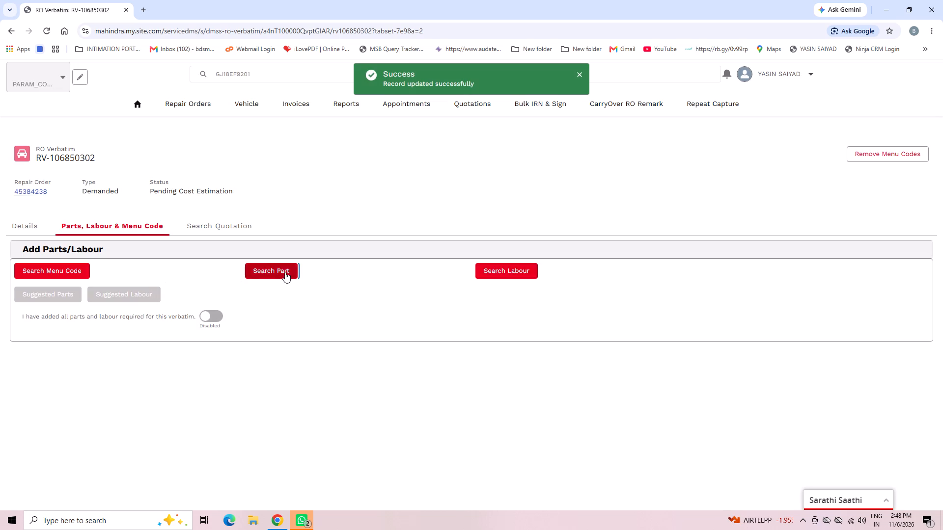
left_click(223, 271)
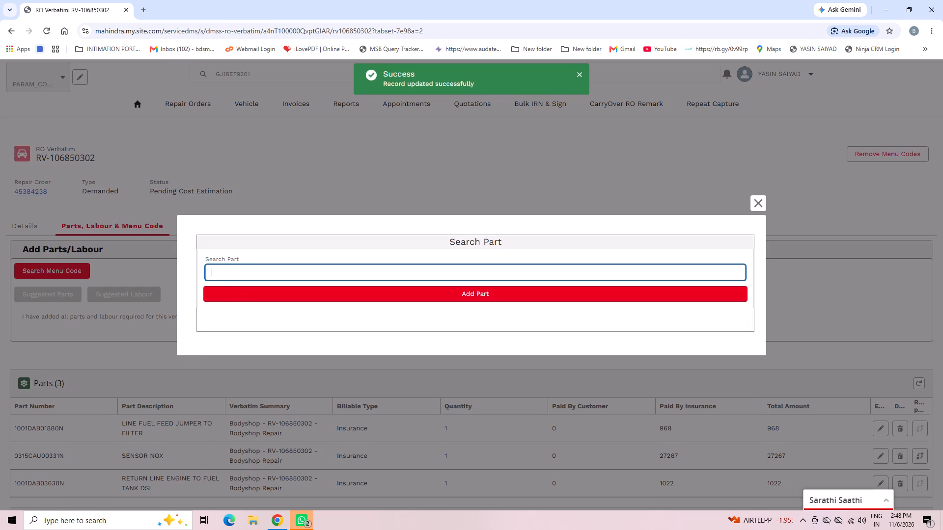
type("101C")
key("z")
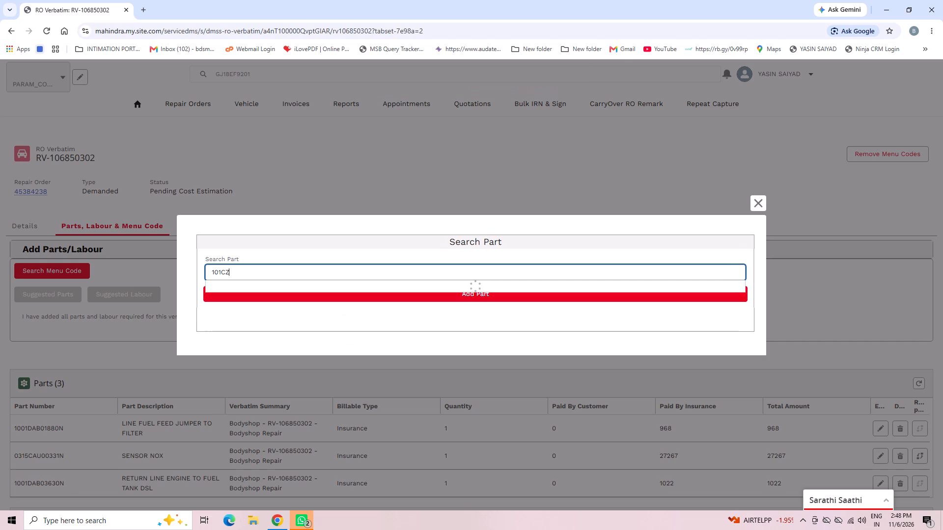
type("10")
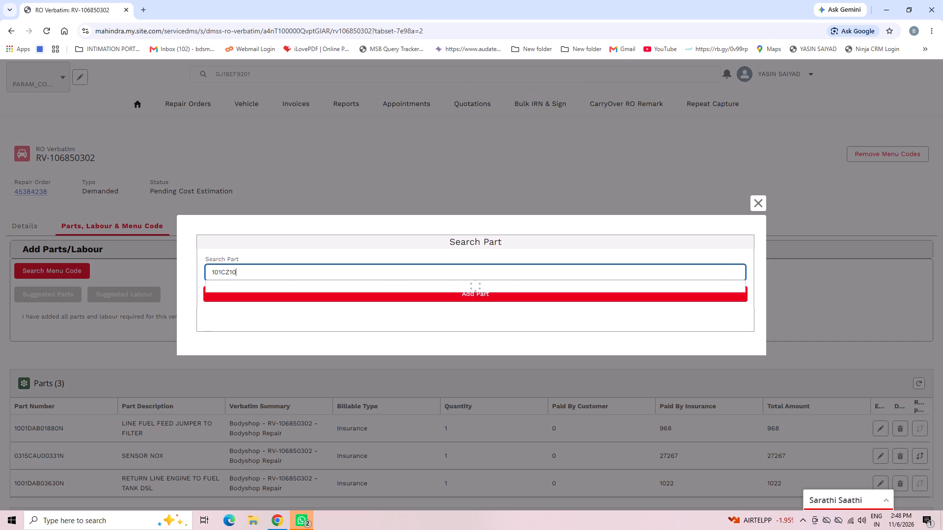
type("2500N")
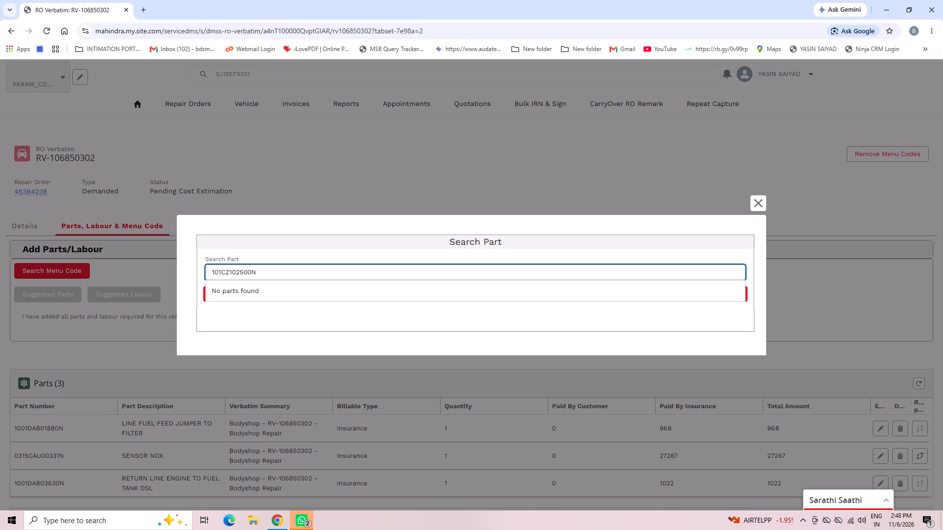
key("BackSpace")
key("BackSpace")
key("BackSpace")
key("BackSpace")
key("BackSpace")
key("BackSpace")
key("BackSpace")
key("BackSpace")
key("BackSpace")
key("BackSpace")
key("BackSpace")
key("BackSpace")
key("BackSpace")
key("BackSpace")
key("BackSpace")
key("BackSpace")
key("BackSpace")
Add part 1801CZ102500N, WHFLOOR- HIGH 2WD AT CITY(LUXURY), to the verbatim with billable type Insurance and save it.
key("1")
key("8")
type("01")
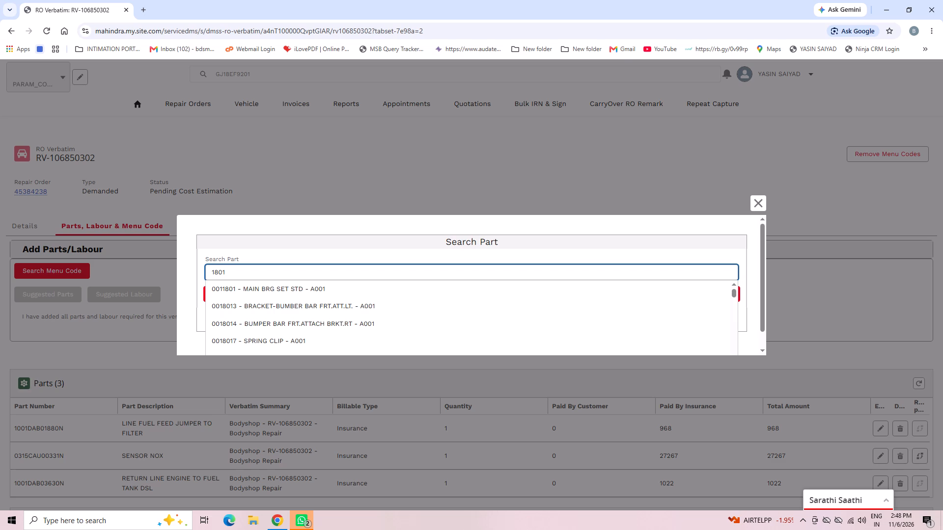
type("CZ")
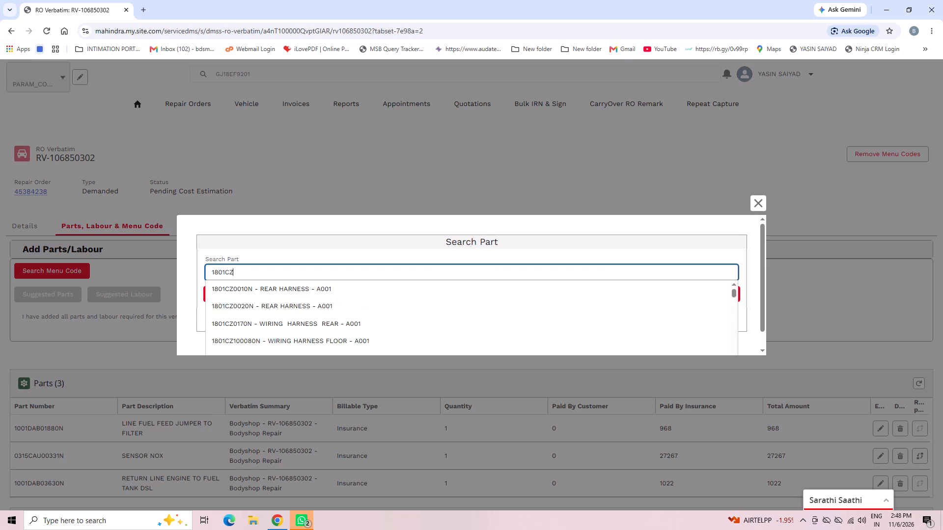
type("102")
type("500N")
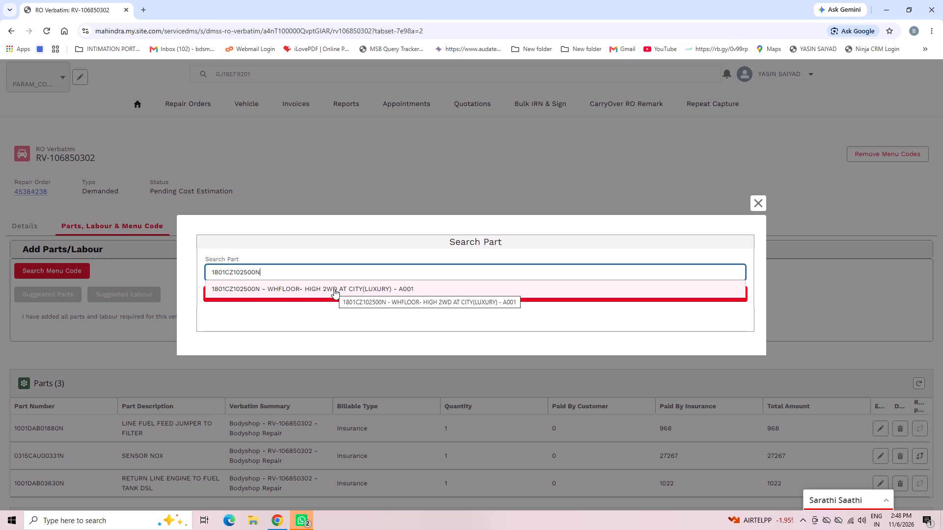
left_click(334, 289)
left_click(328, 289)
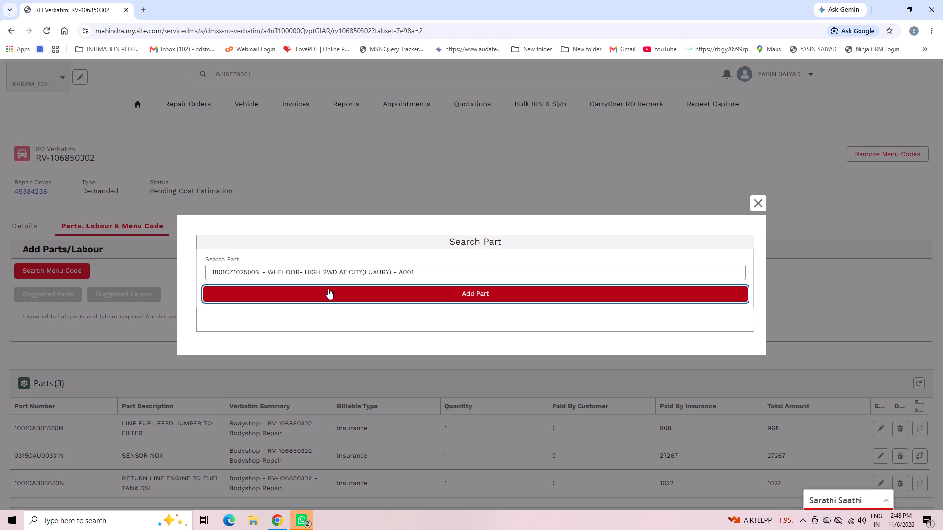
left_click(219, 284)
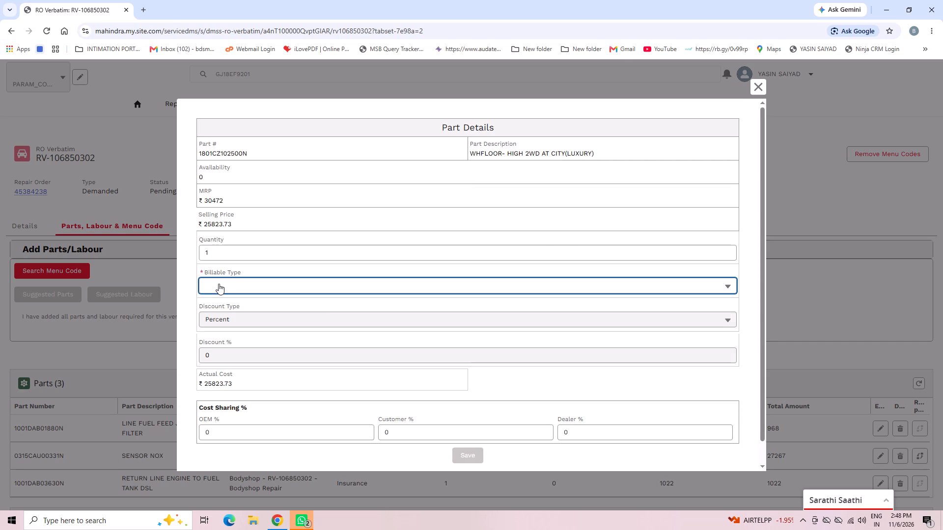
left_click(229, 363)
scroll(472, 366, "down", 4)
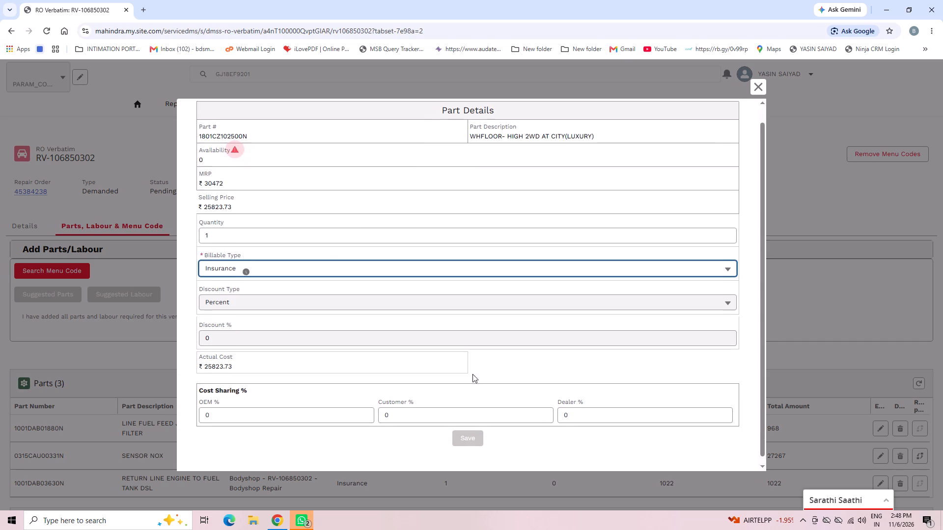
scroll(472, 374, "down", 1)
left_click(466, 428)
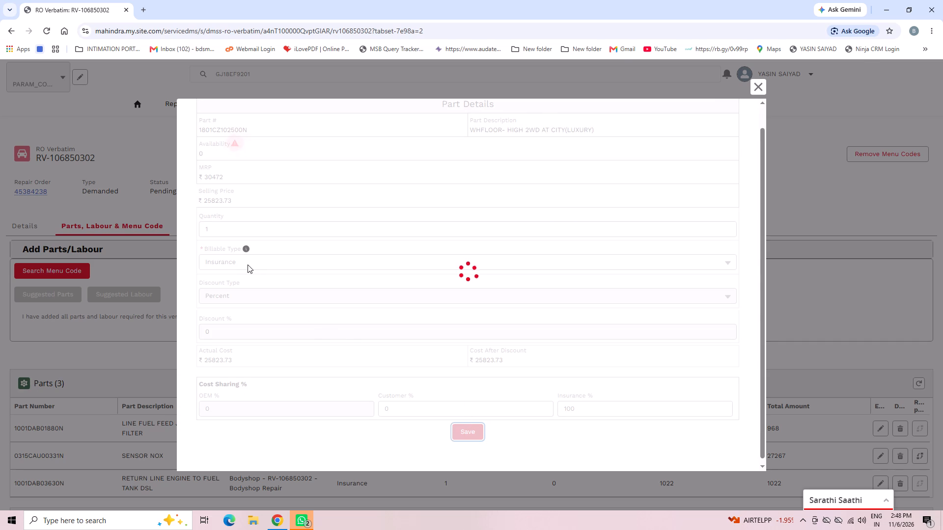
Add part 1801CZ103500N, WIRING HARNESS CHASSIS - DIESEL MID/HIGH, to the verbatim with billable type Insurance and save it.
left_click(288, 273)
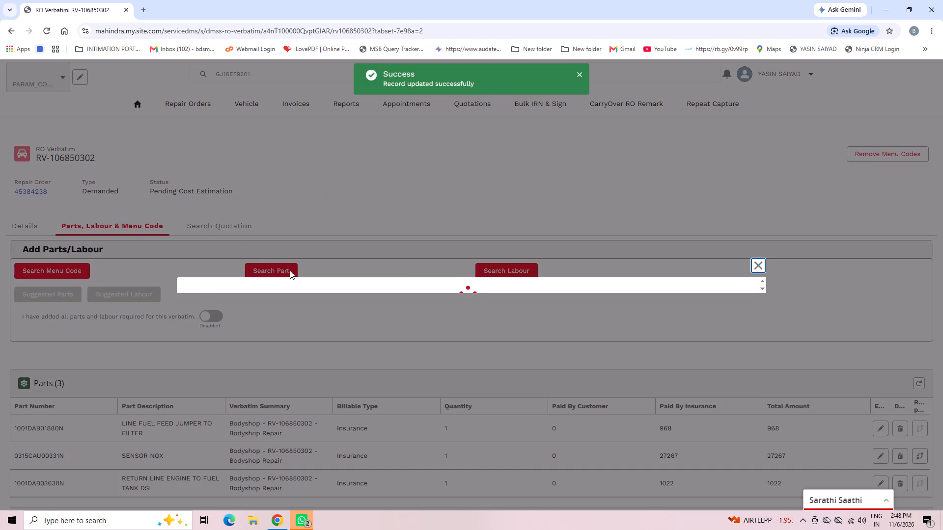
left_click(248, 273)
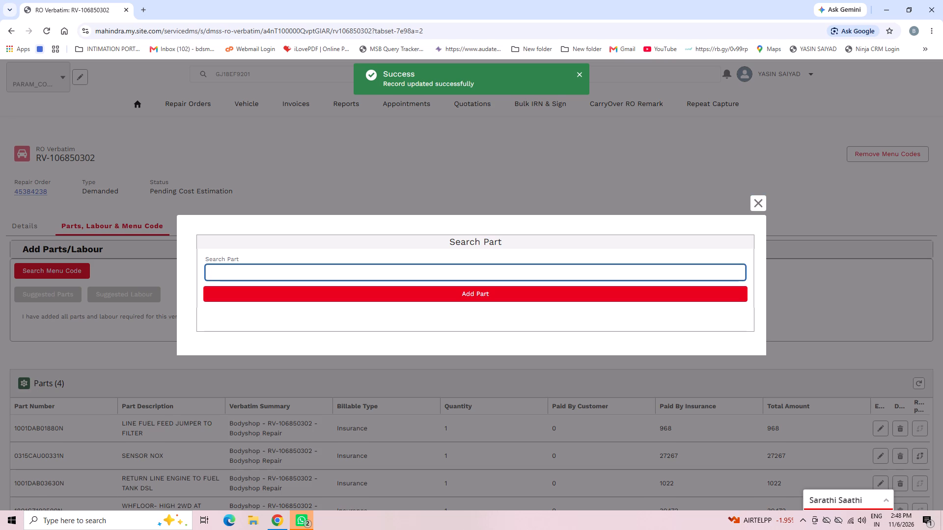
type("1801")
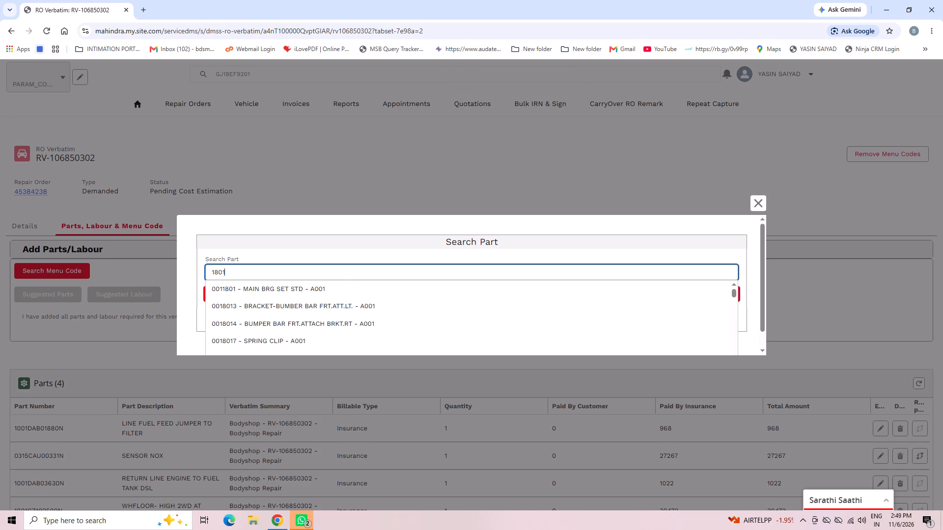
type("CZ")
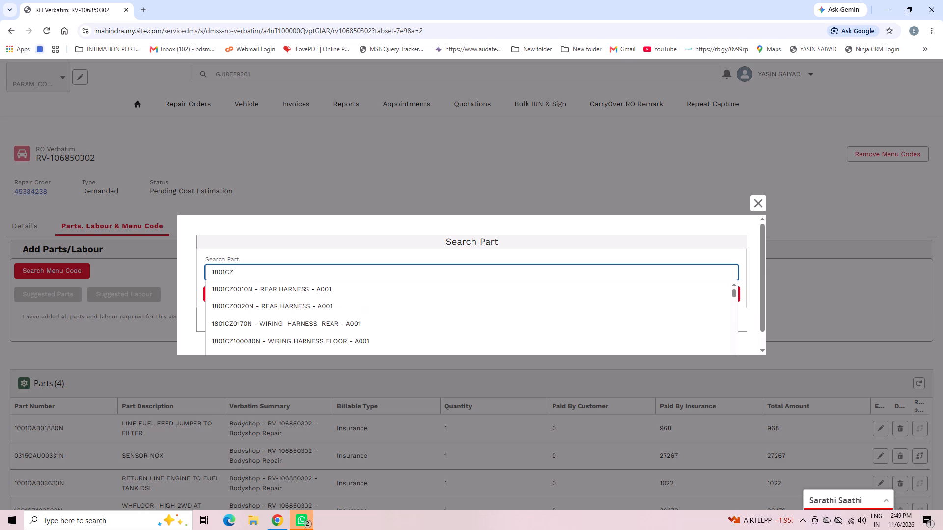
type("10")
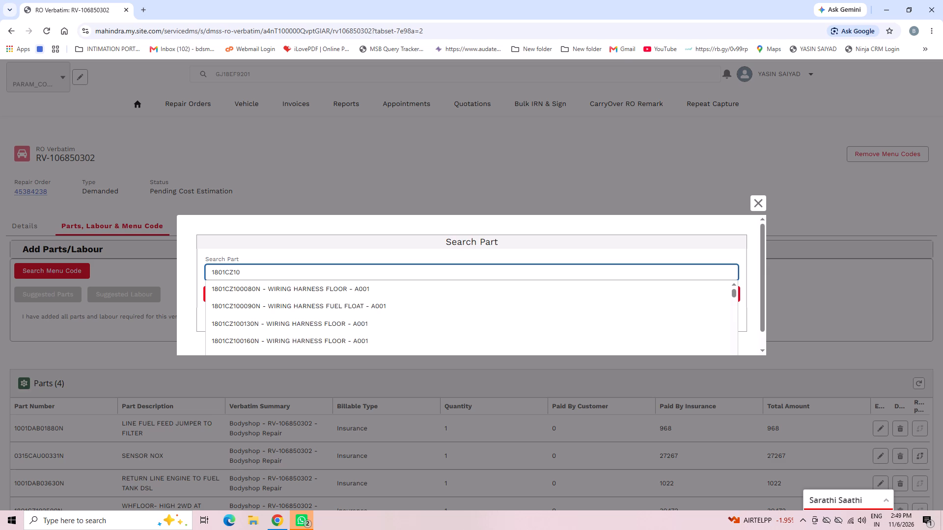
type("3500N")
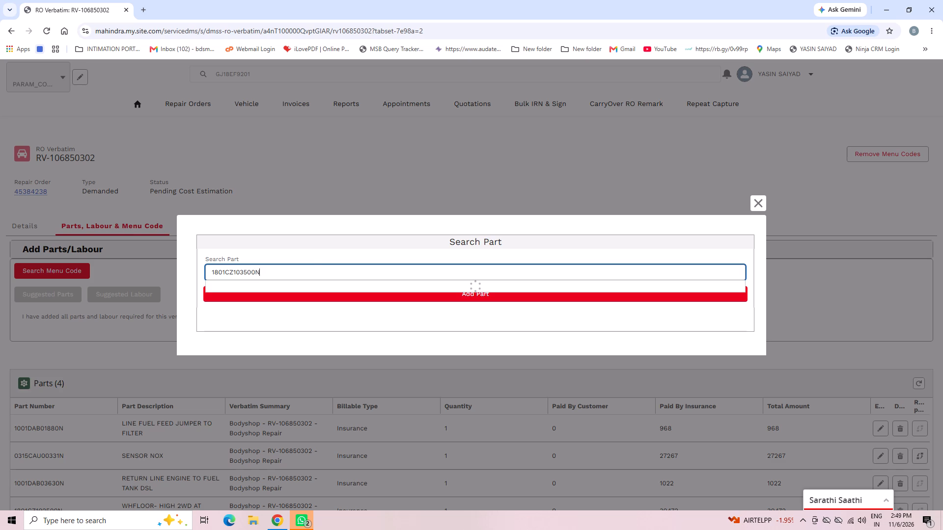
left_click(312, 285)
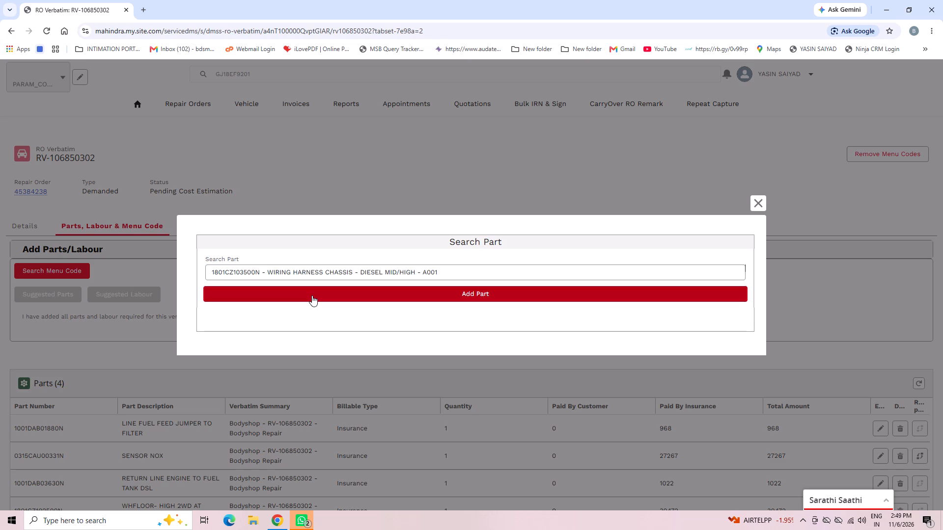
left_click(312, 295)
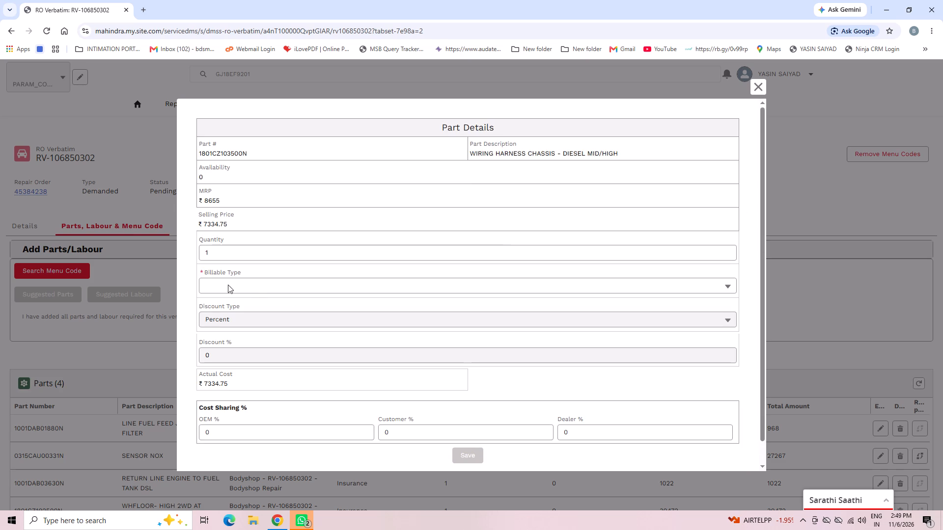
left_click(239, 285)
left_click(243, 354)
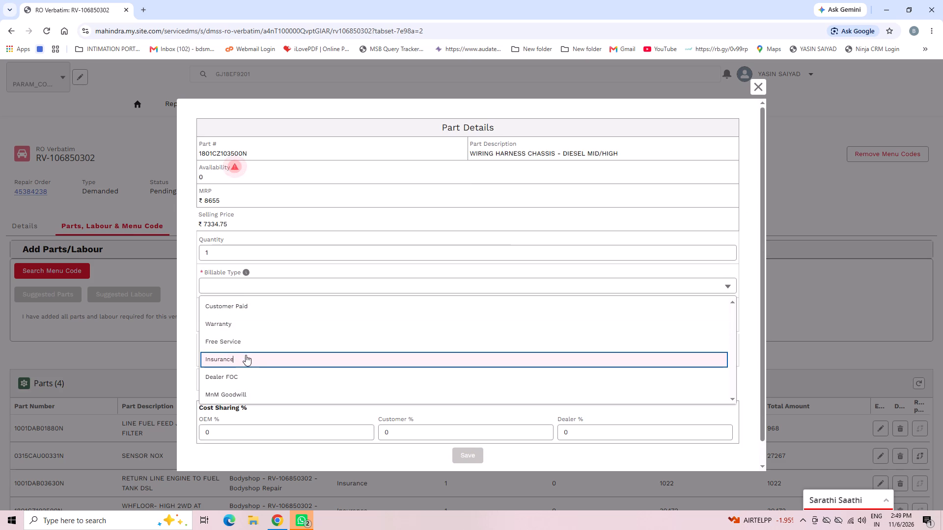
left_click(464, 450)
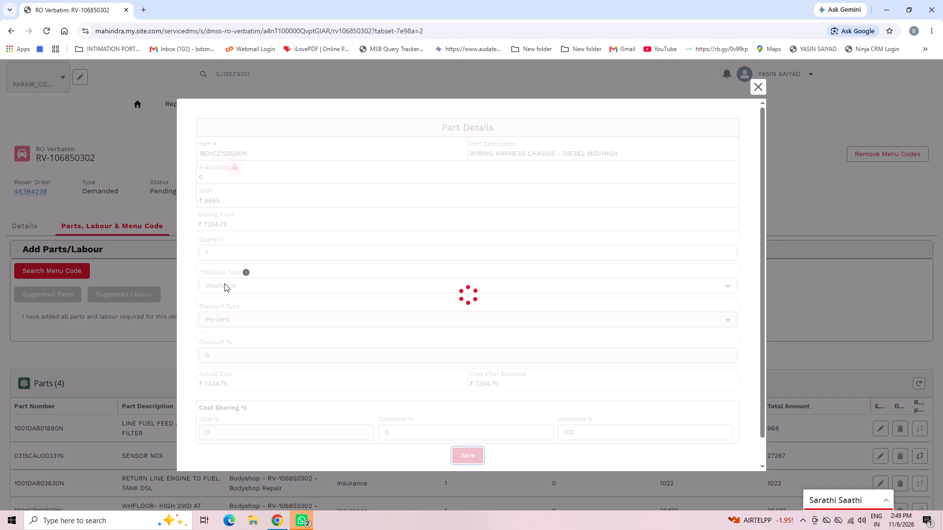
Add part 0906CAB00811N, DEF SUPPLY LINE TANK SIDE, to the verbatim with billable type Insurance and save it.
left_click(260, 272)
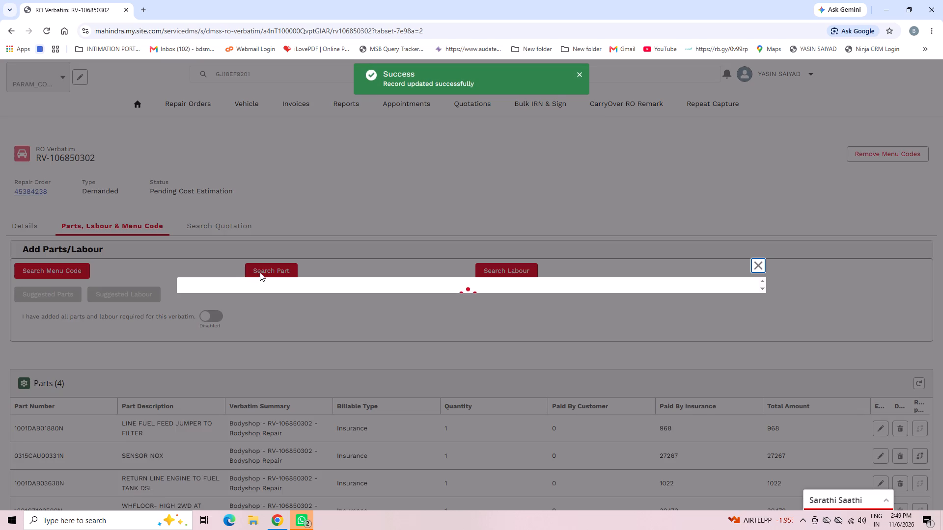
left_click(258, 276)
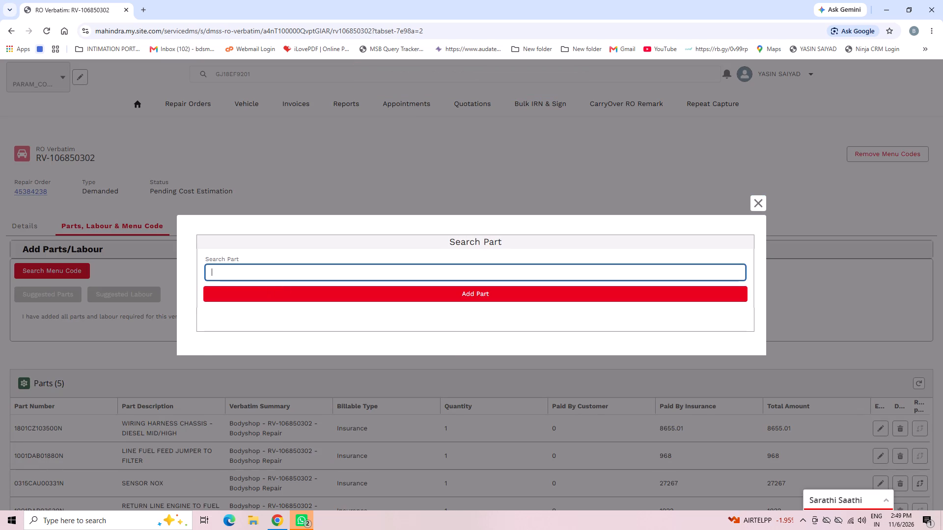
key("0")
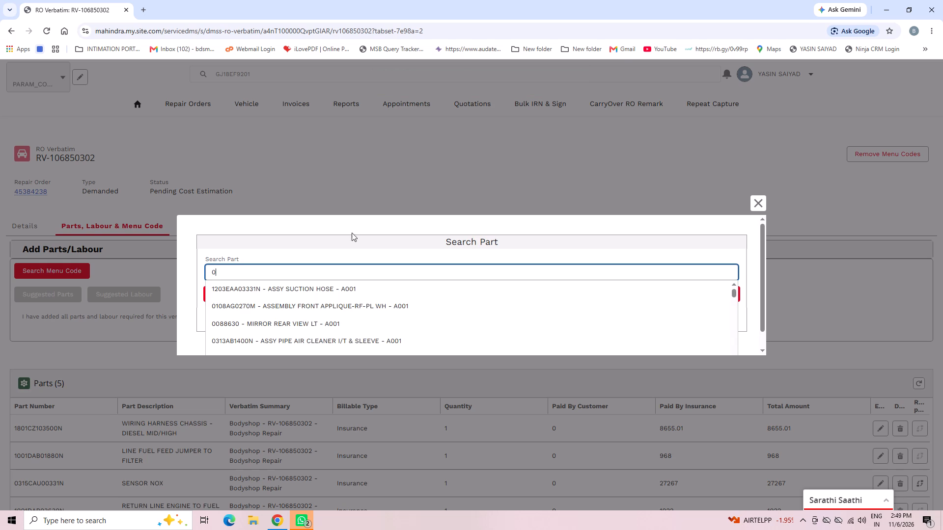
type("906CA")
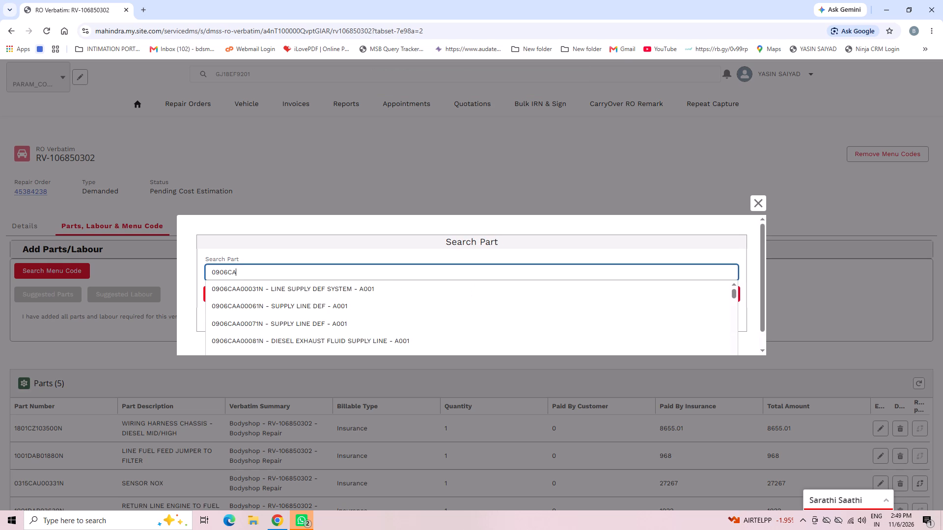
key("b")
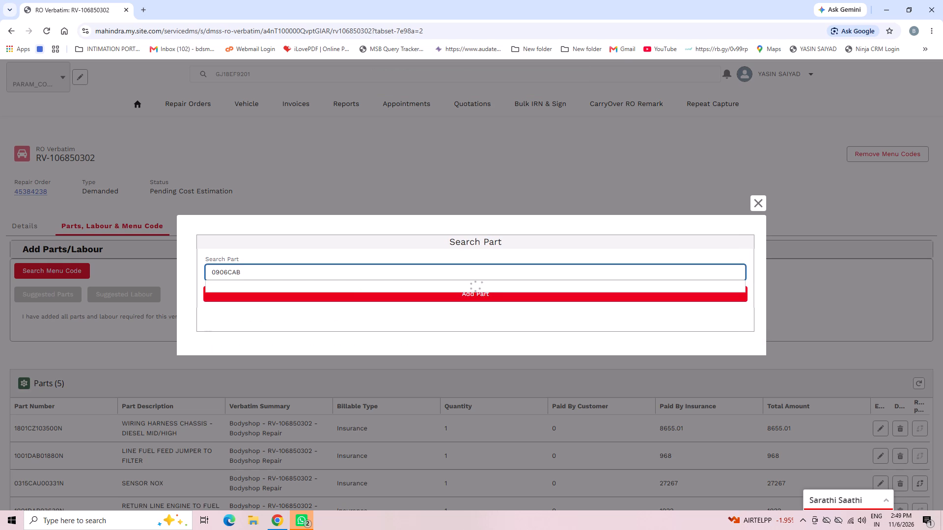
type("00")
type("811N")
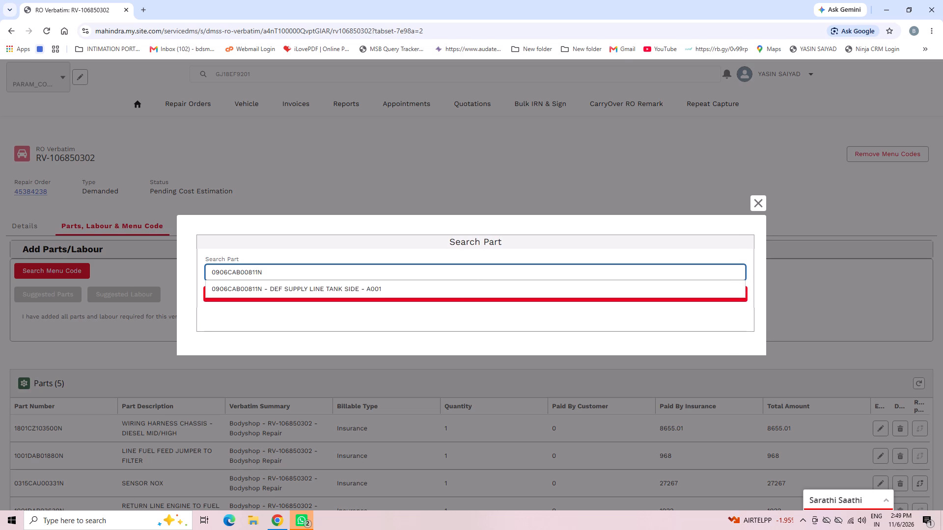
left_click(286, 288)
left_click(290, 296)
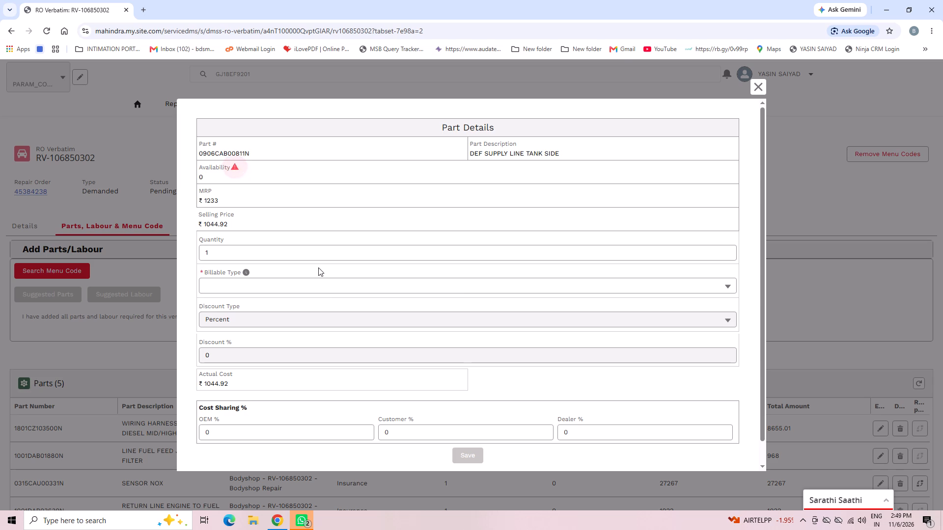
left_click(248, 289)
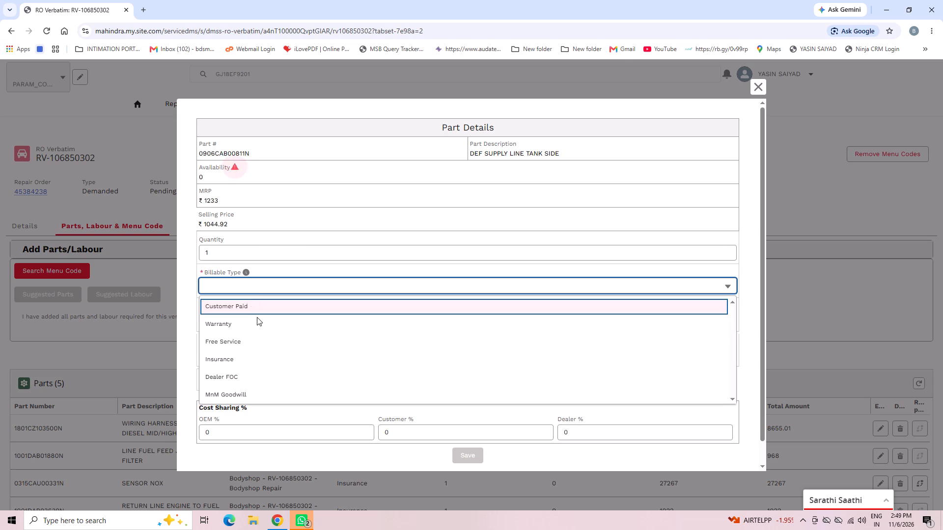
left_click(256, 358)
scroll(477, 400, "down", 2)
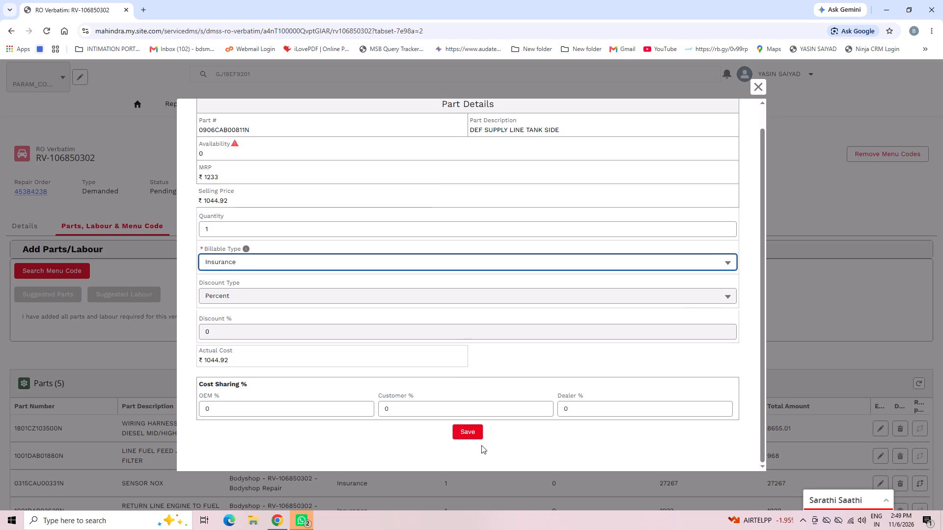
left_click(471, 434)
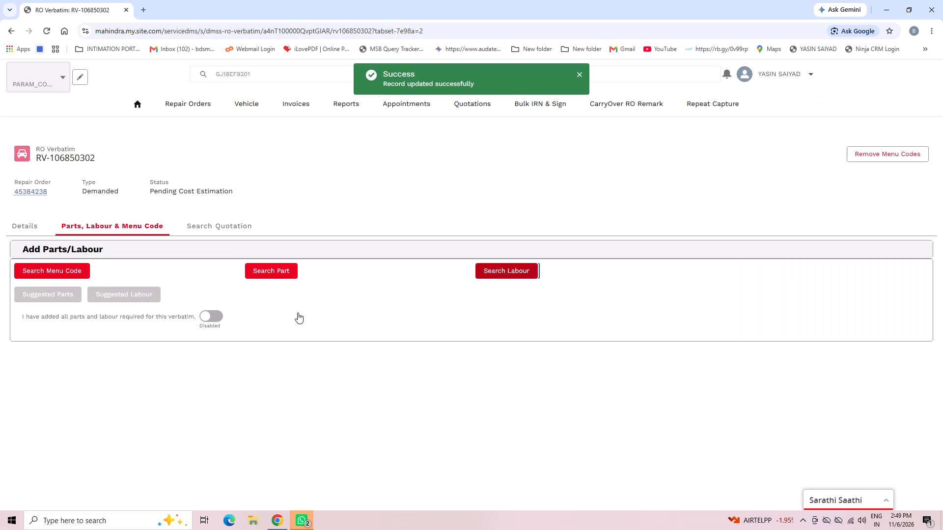
Add part 0606CAA21531N, TUBE ABS TO UNDERBODY CONNECTION 2, to the verbatim with billable type Insurance and save it.
left_click(270, 270)
left_click(236, 269)
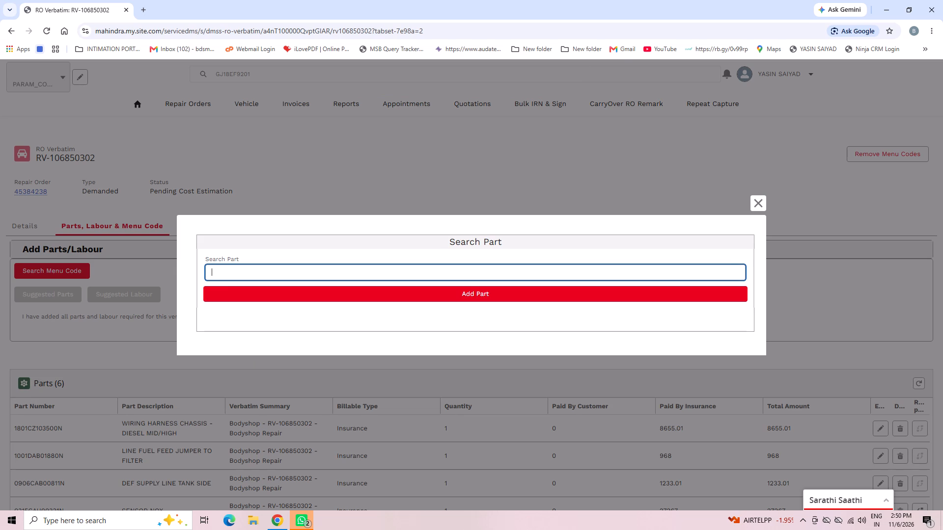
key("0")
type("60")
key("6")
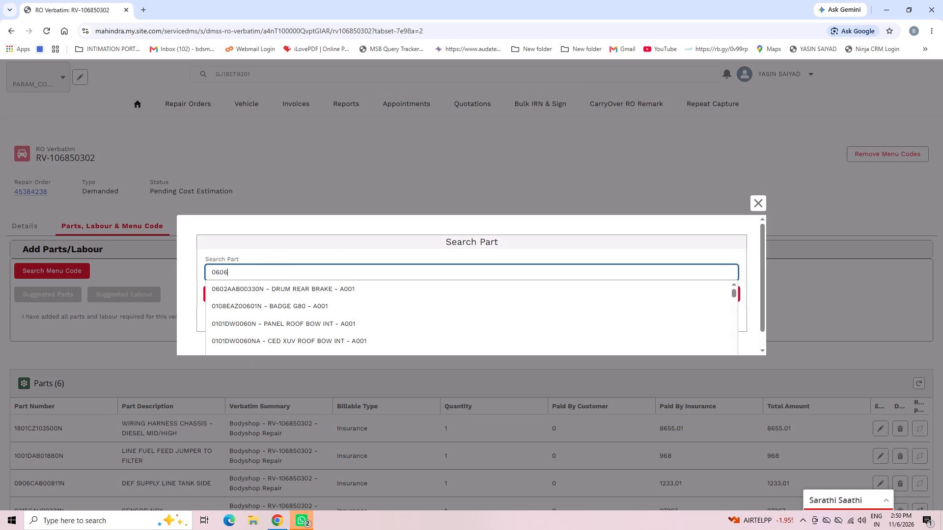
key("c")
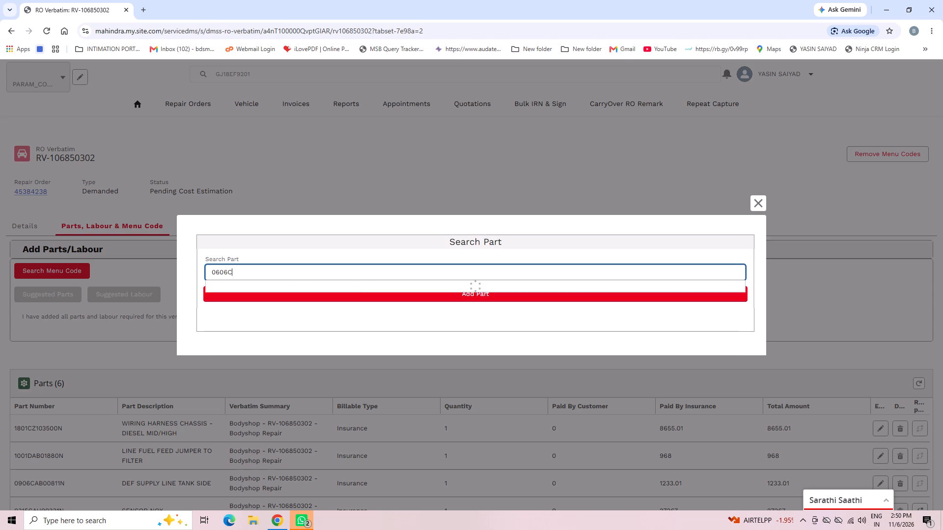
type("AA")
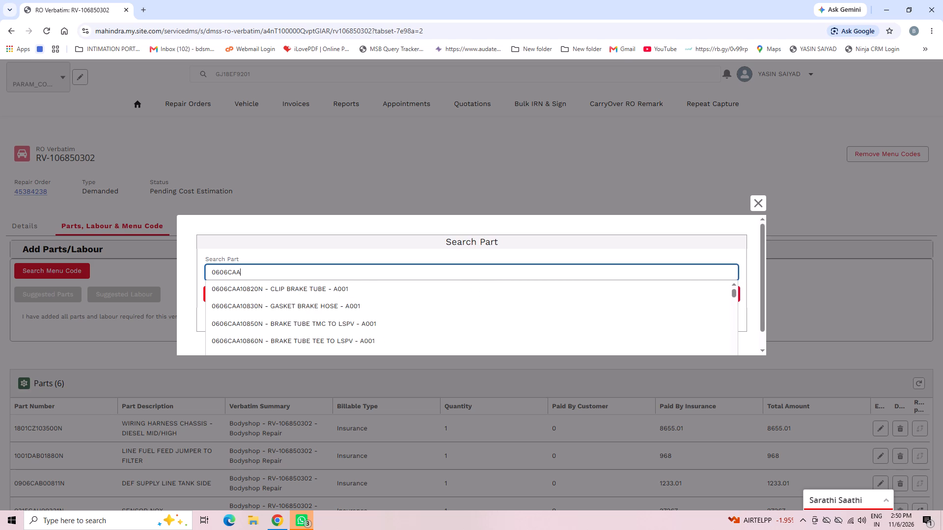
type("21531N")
left_click(323, 284)
left_click(327, 298)
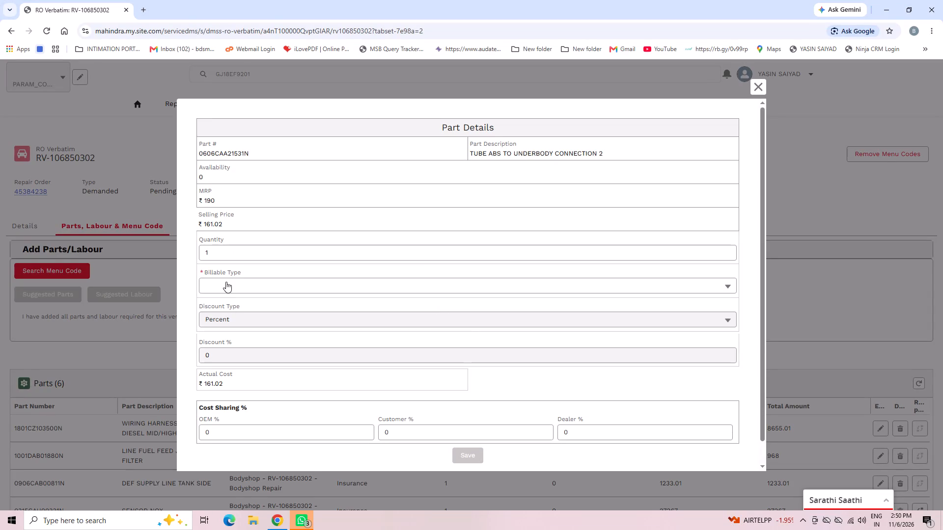
left_click(226, 282)
left_click(242, 366)
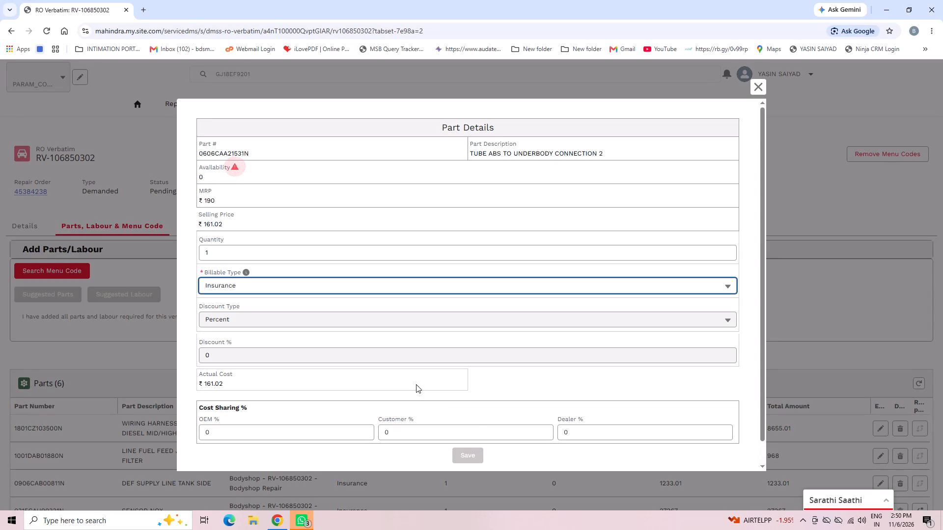
left_click(465, 457)
left_click(465, 456)
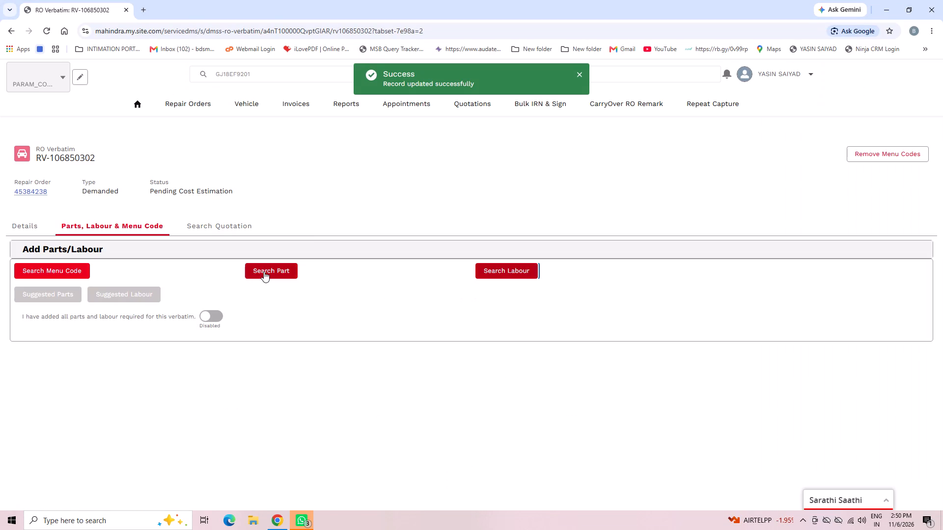
Add part 0606CAA21541N, TUBE ABS TO UNDERBODY CONNECTION 1, to the verbatim with billable type Insurance and save it.
left_click(265, 271)
left_click(255, 268)
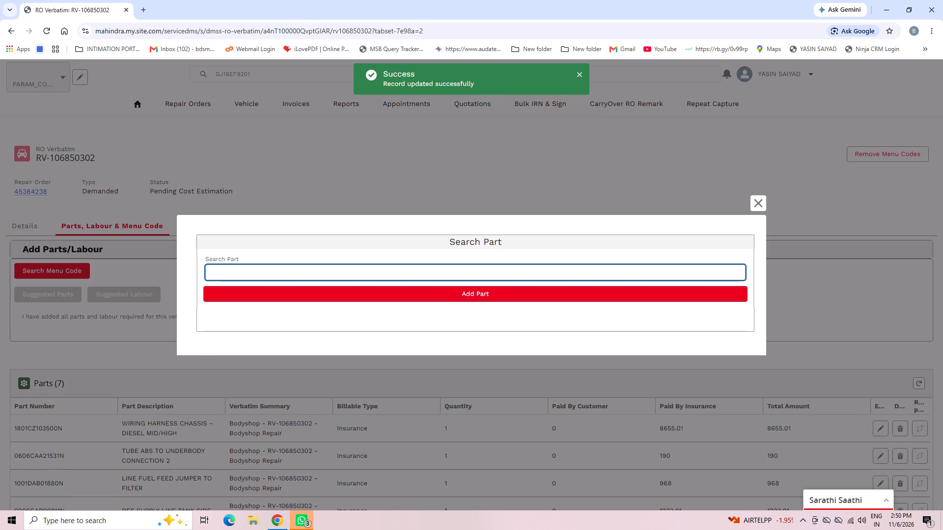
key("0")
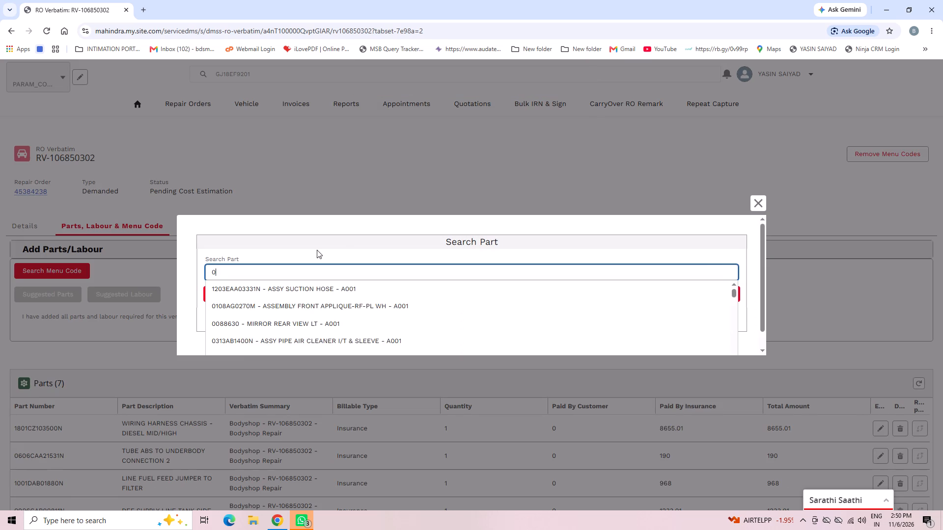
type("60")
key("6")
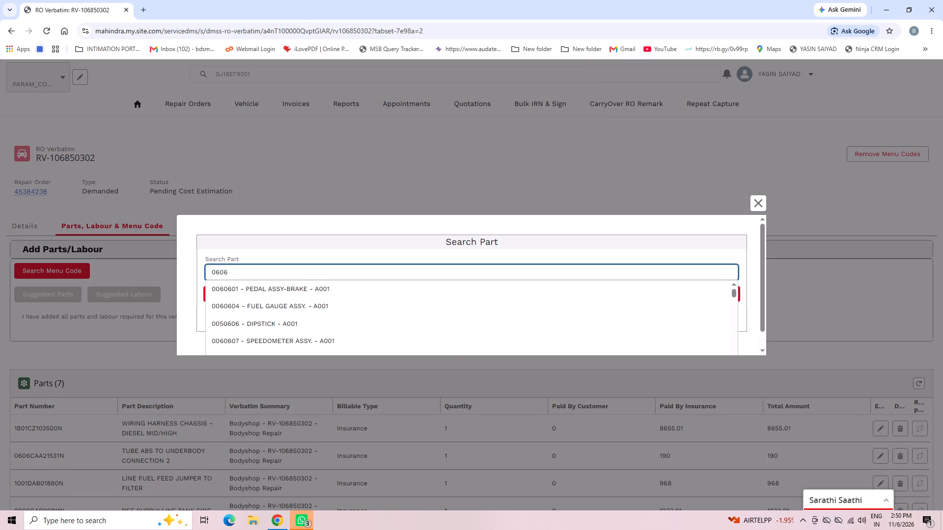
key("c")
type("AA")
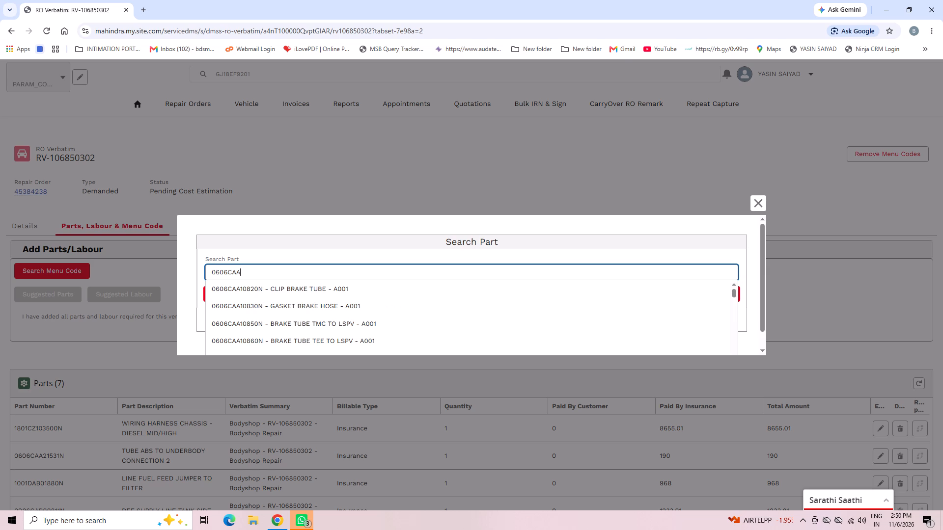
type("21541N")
left_click(330, 293)
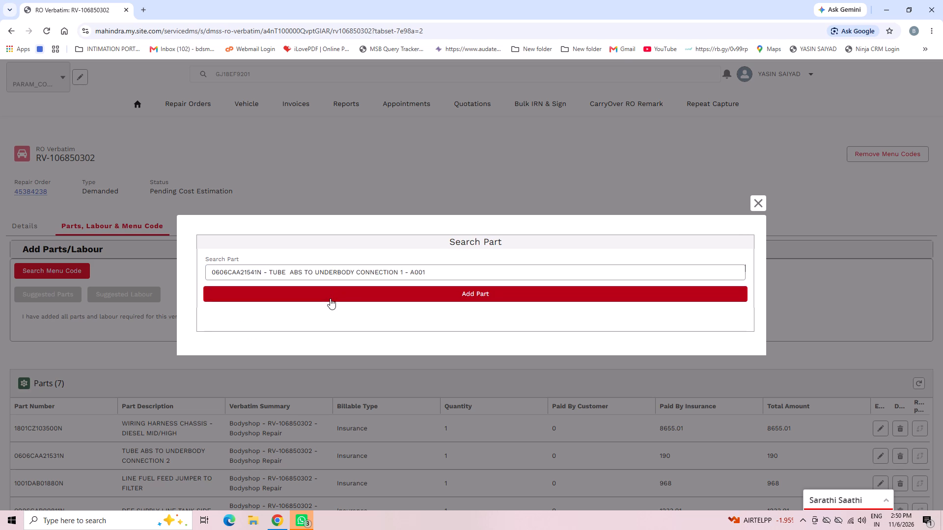
left_click(330, 298)
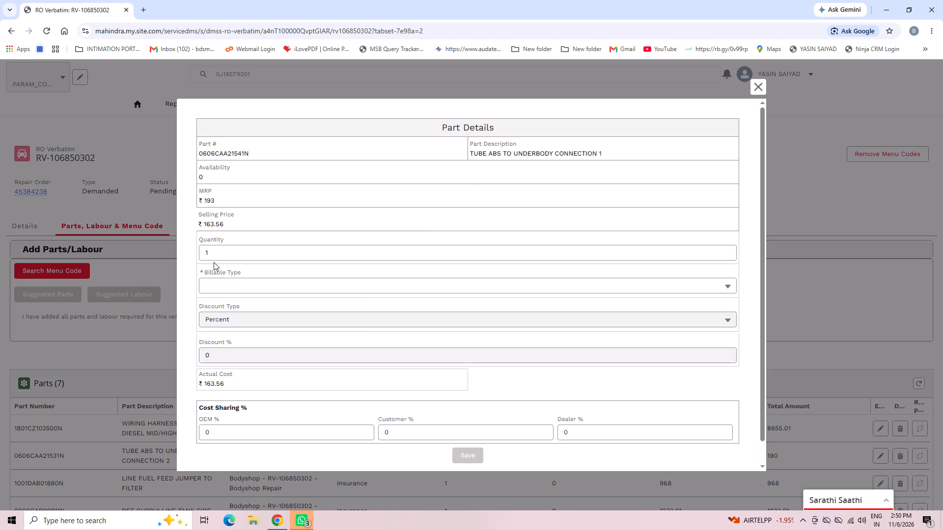
left_click(225, 292)
left_click(240, 364)
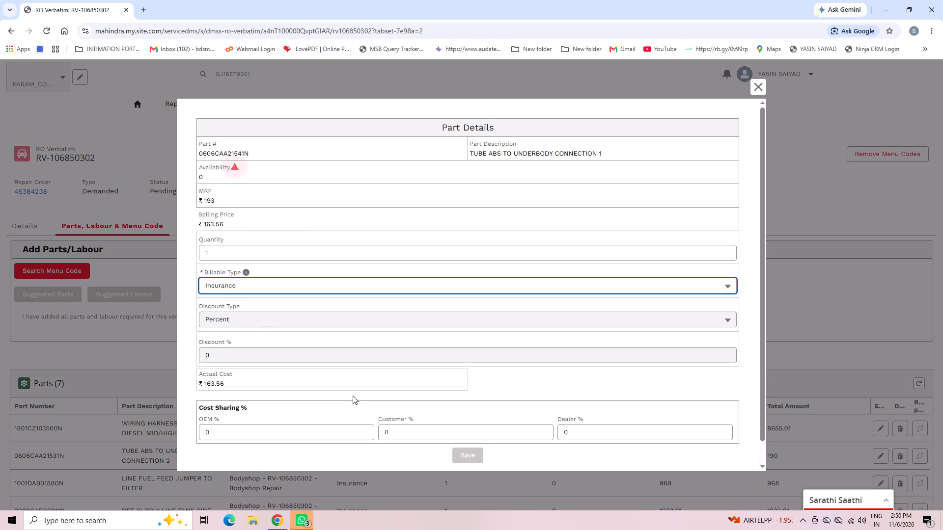
left_click(467, 455)
left_click(465, 457)
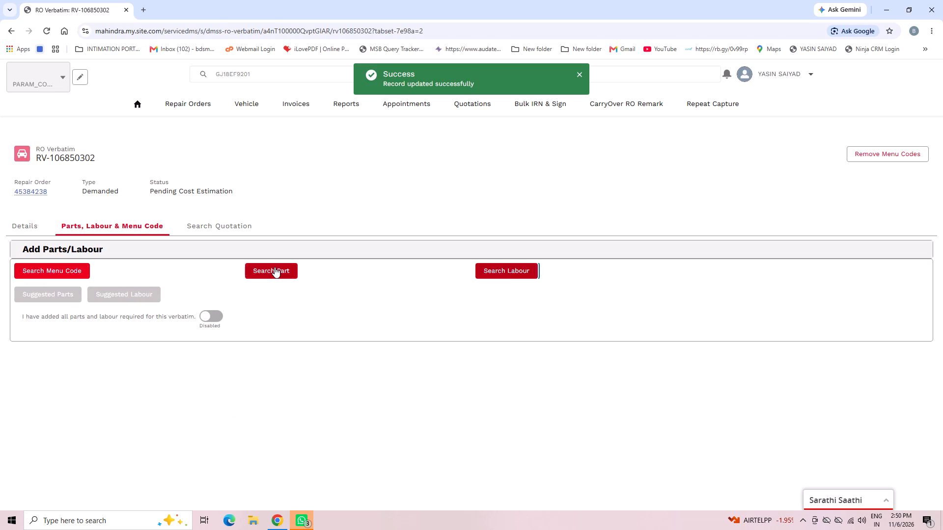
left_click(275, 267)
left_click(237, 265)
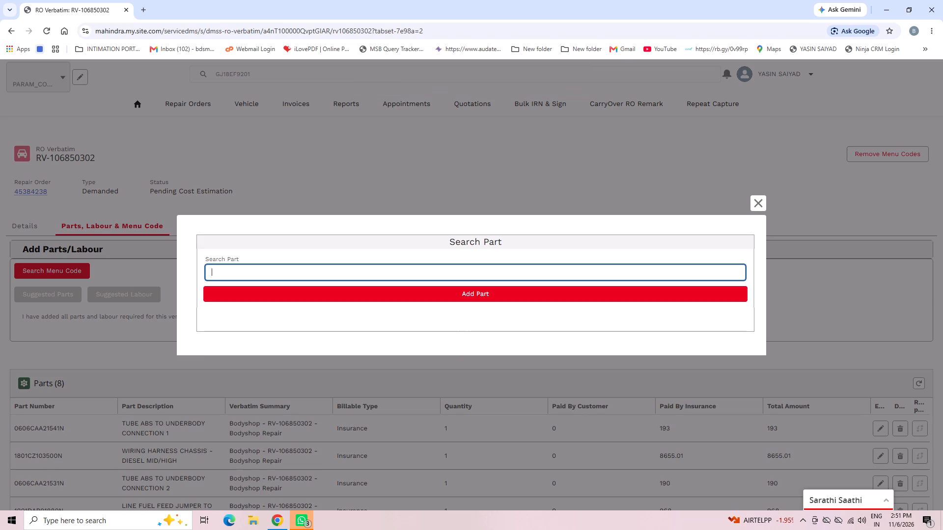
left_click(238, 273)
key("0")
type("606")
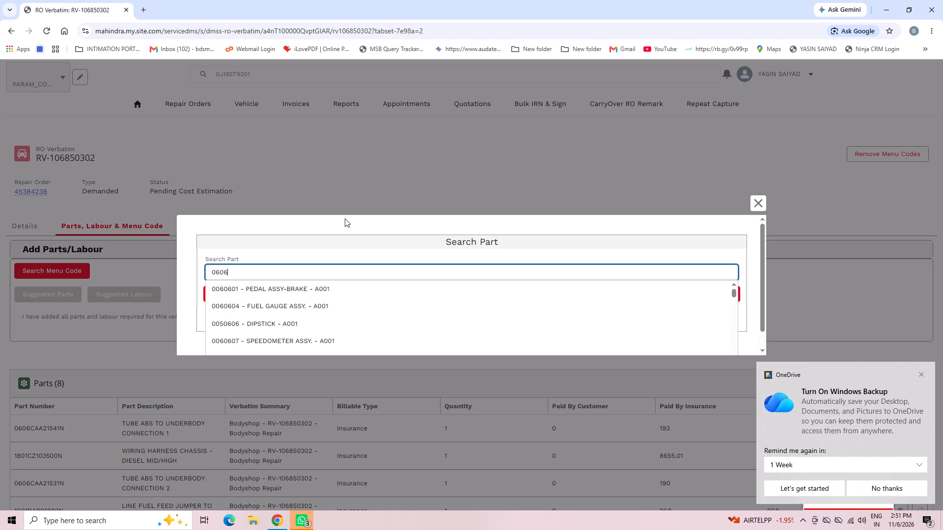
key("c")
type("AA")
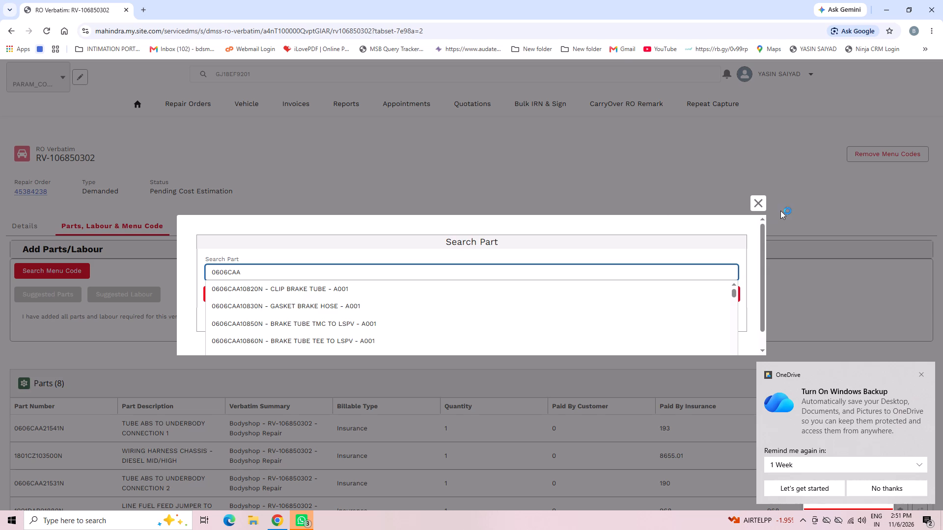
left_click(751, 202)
Add part 0606CAA21631N, TUBE UNDERBODY TO REAR RIGHT INTERMEDIAT, to the verbatim with billable type Insurance and save it.
scroll(318, 529, "down", 2)
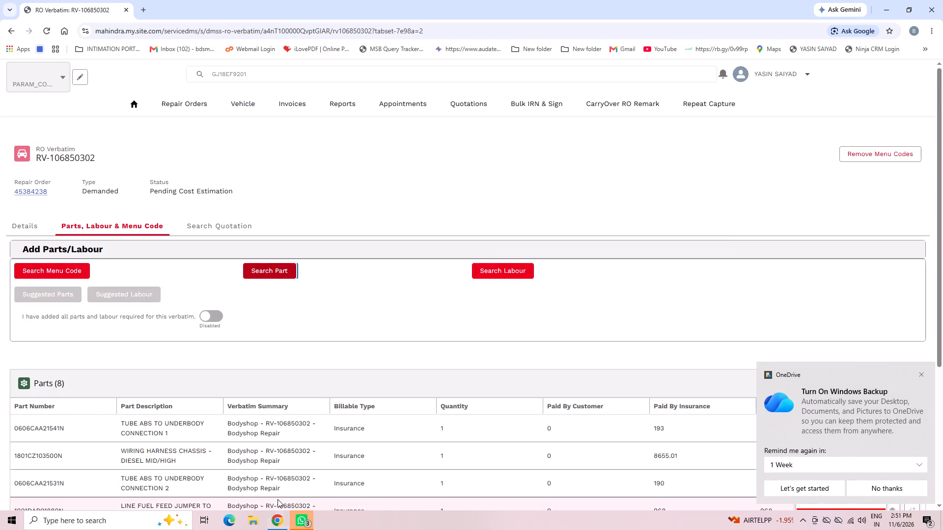
scroll(277, 494, "up", 1)
scroll(213, 430, "down", 4)
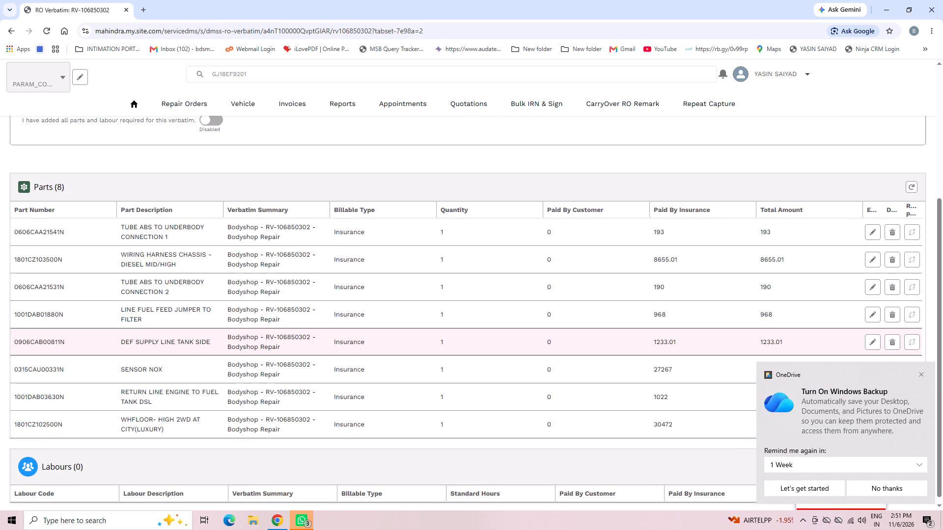
scroll(210, 270, "up", 4)
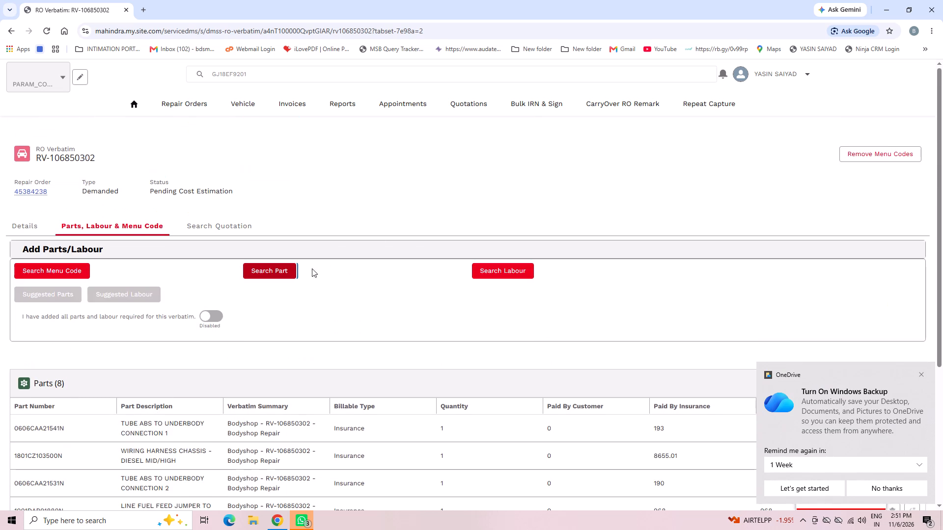
left_click(296, 269)
left_click(351, 261)
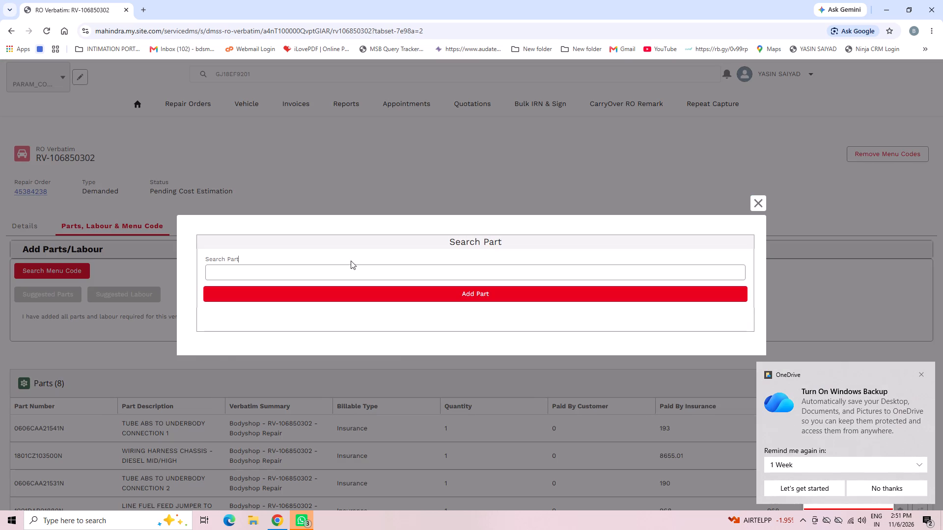
left_click(345, 264)
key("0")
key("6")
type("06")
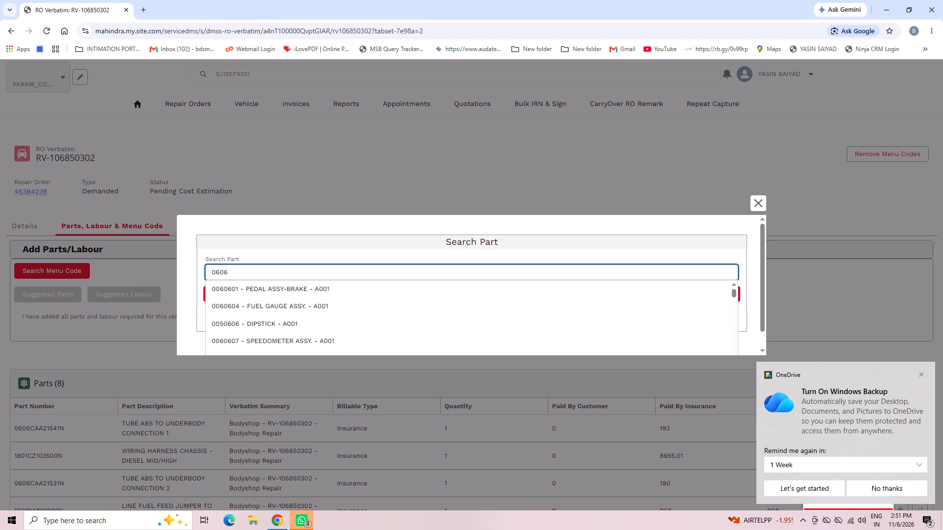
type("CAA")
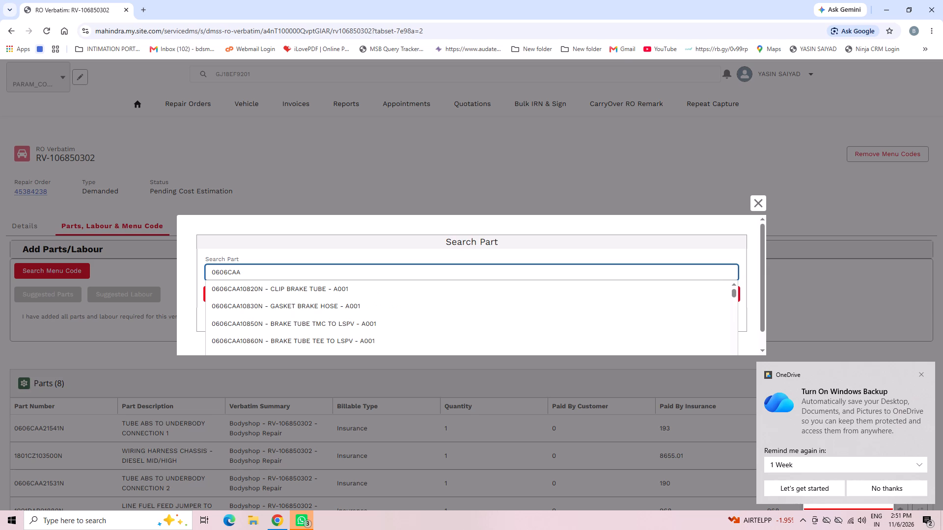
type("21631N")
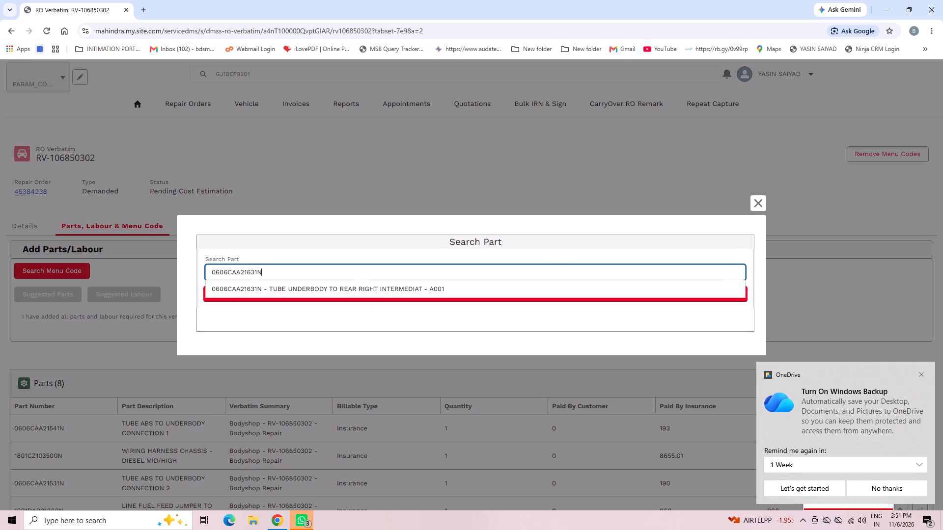
left_click(529, 286)
left_click(457, 289)
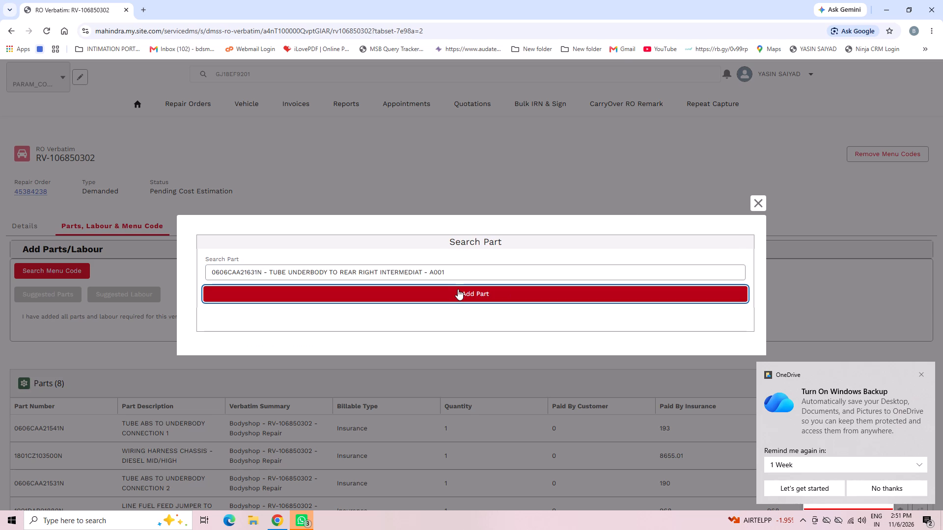
left_click(241, 279)
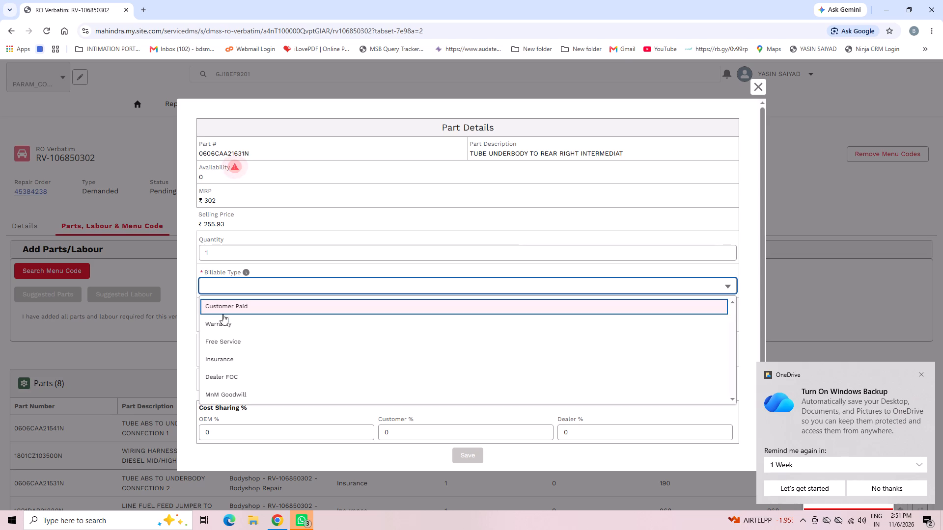
left_click(224, 356)
scroll(388, 381, "down", 5)
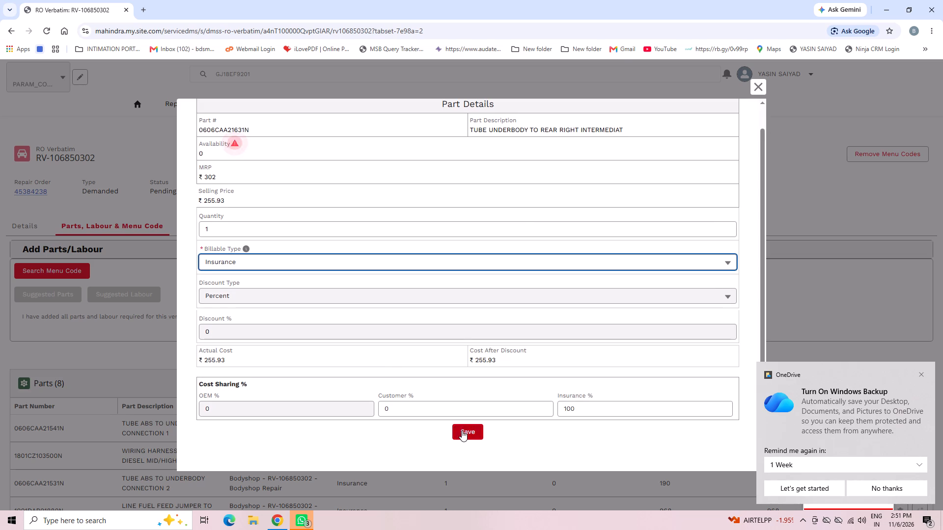
left_click(462, 430)
Add part 0606CAA21931N, TUBE UNDERBODY REAR RIGHT WHEEL, to the verbatim with billable type Insurance and save it.
left_click(287, 268)
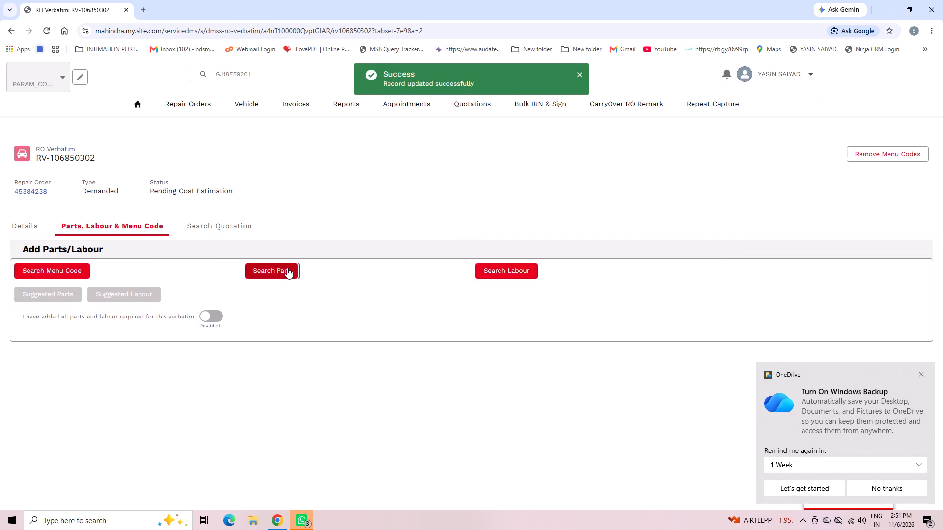
left_click(246, 268)
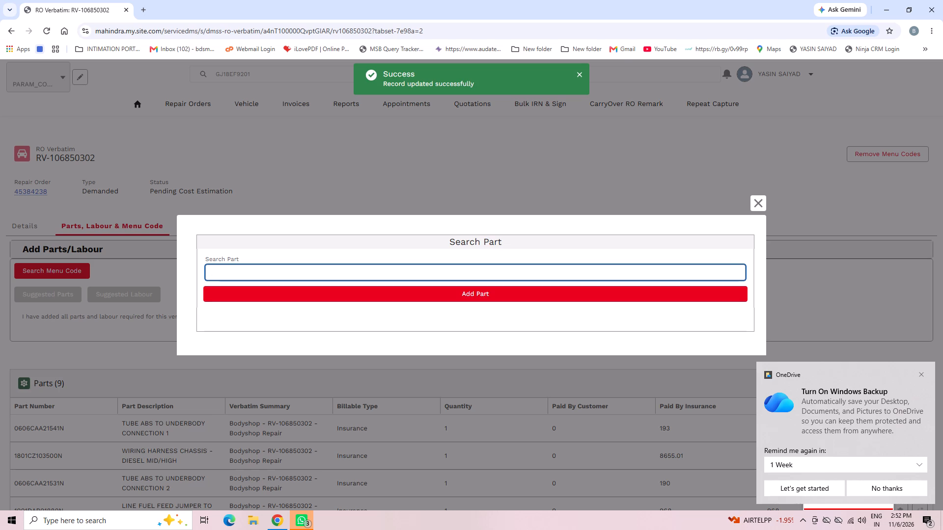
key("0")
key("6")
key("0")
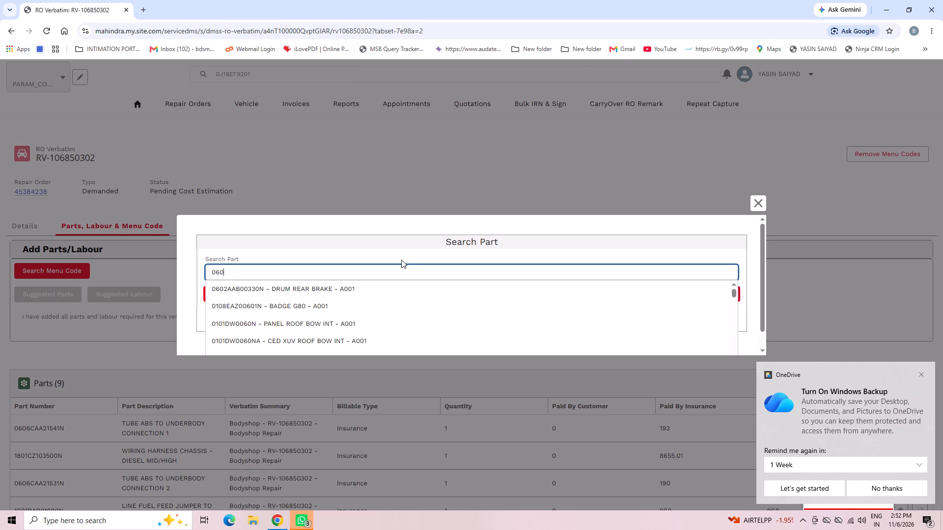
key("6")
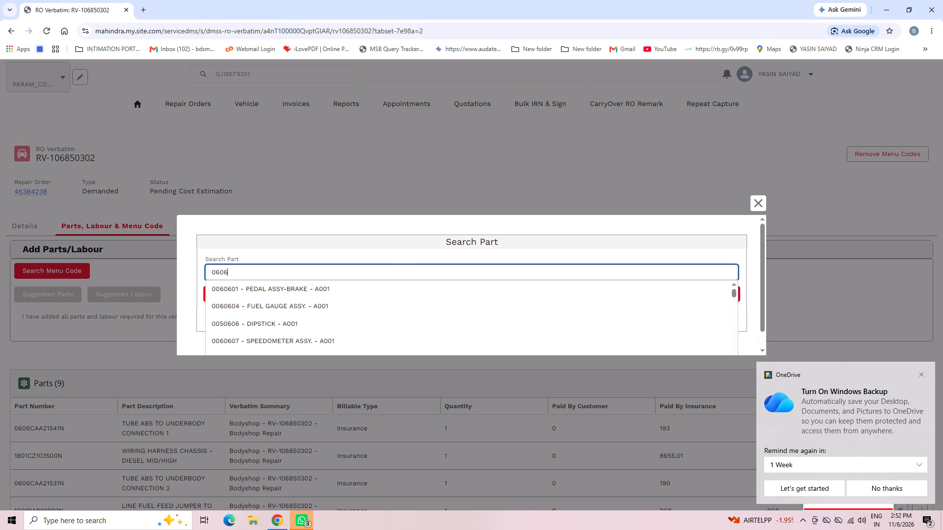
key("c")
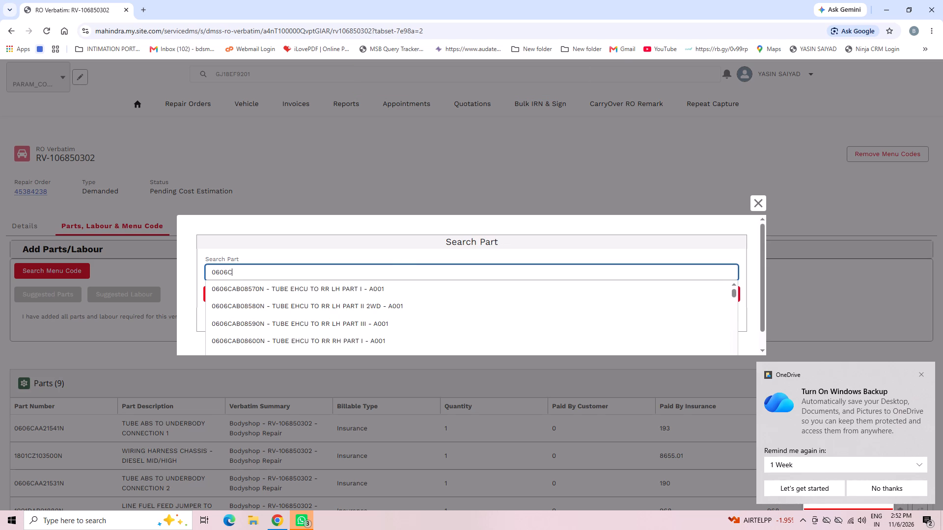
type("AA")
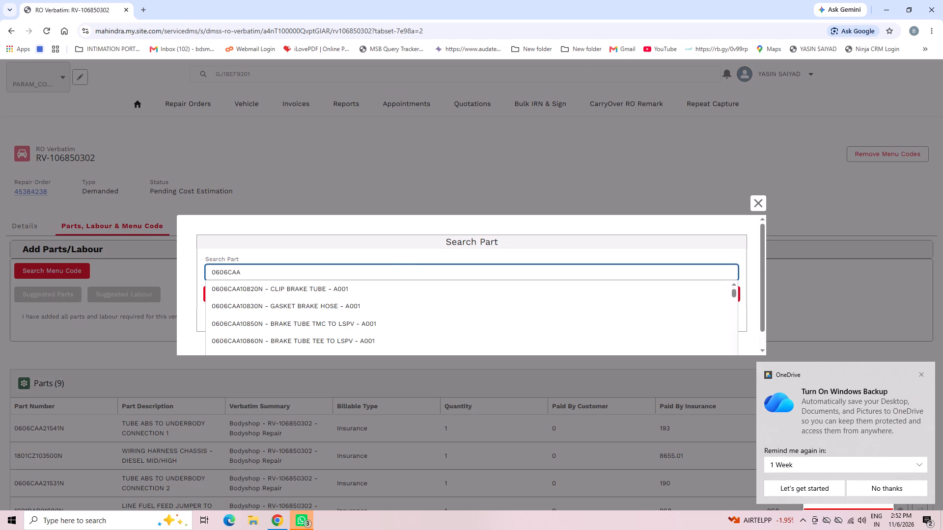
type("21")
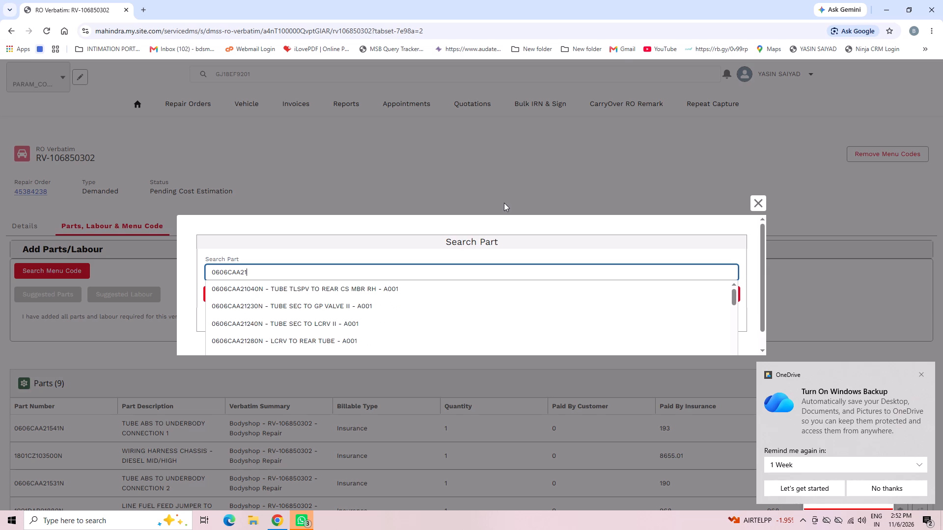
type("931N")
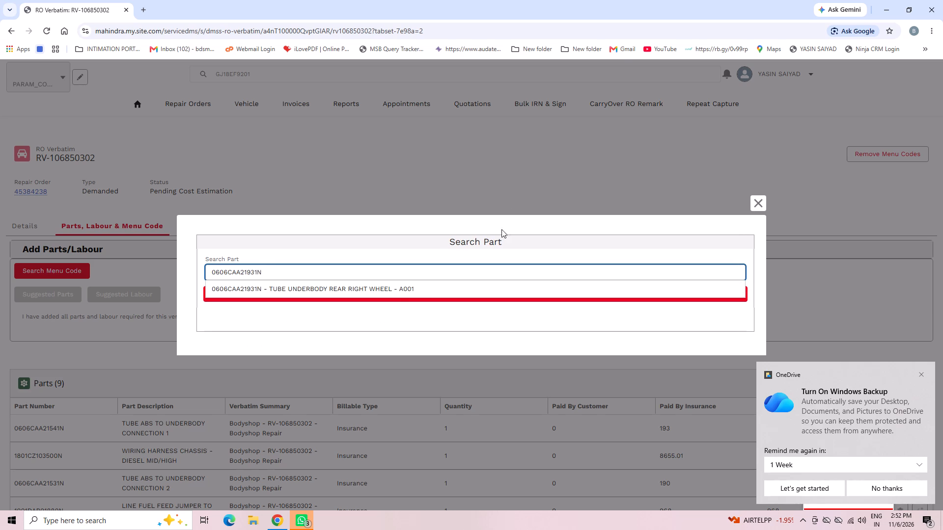
left_click(413, 283)
left_click(395, 293)
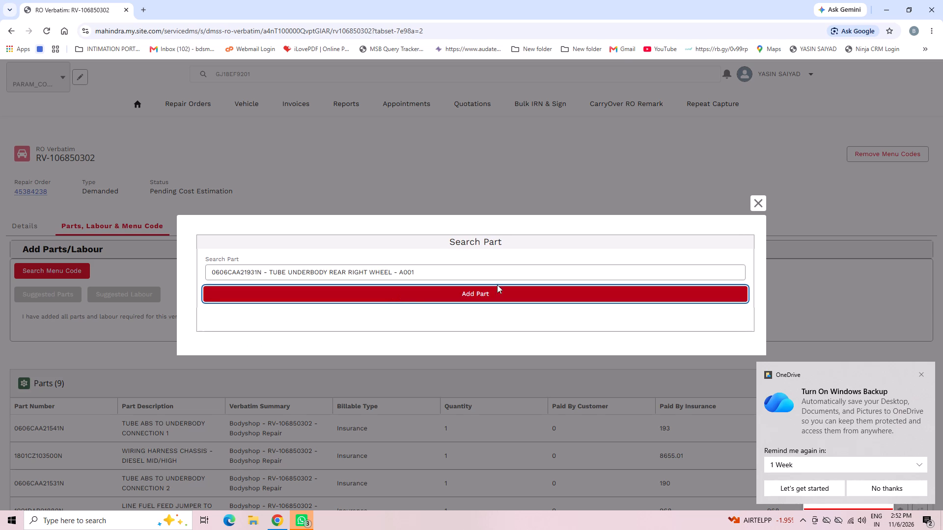
left_click(248, 285)
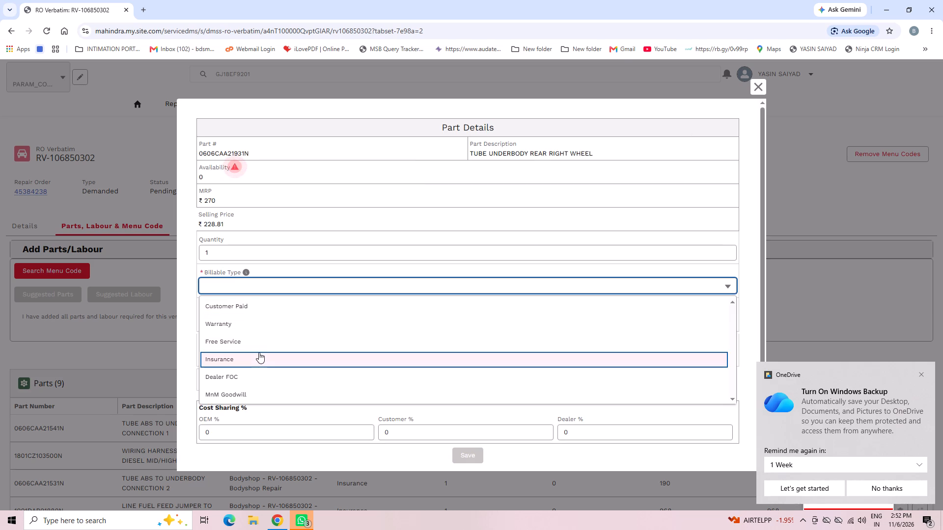
left_click(257, 356)
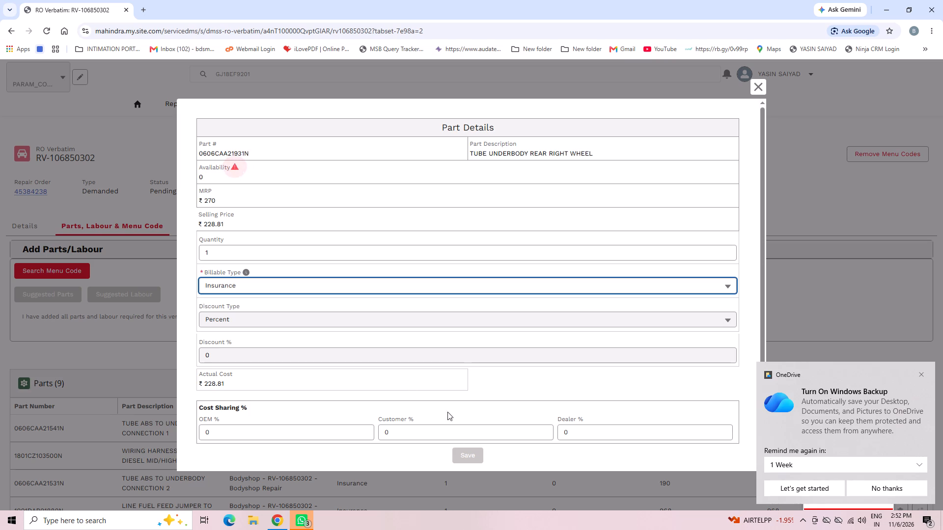
left_click(463, 449)
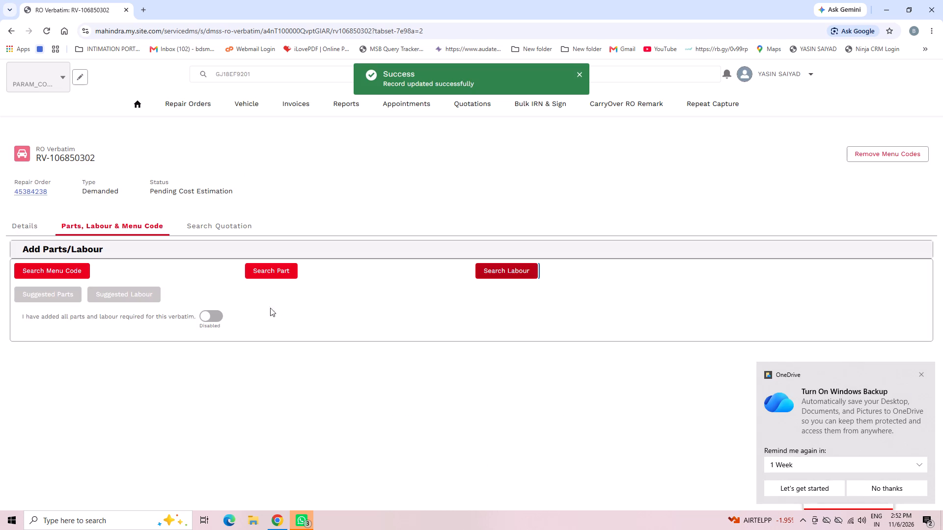
Add part 0606CAA21621N, TUBE UNDERBODY TO REAR LEFT WHEEL, to the verbatim with billable type Insurance and save it.
left_click(275, 273)
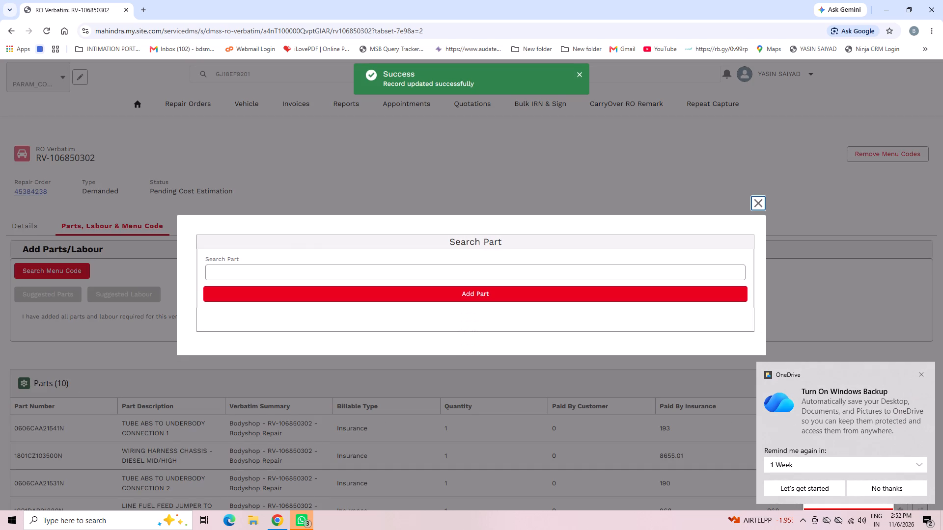
left_click(266, 270)
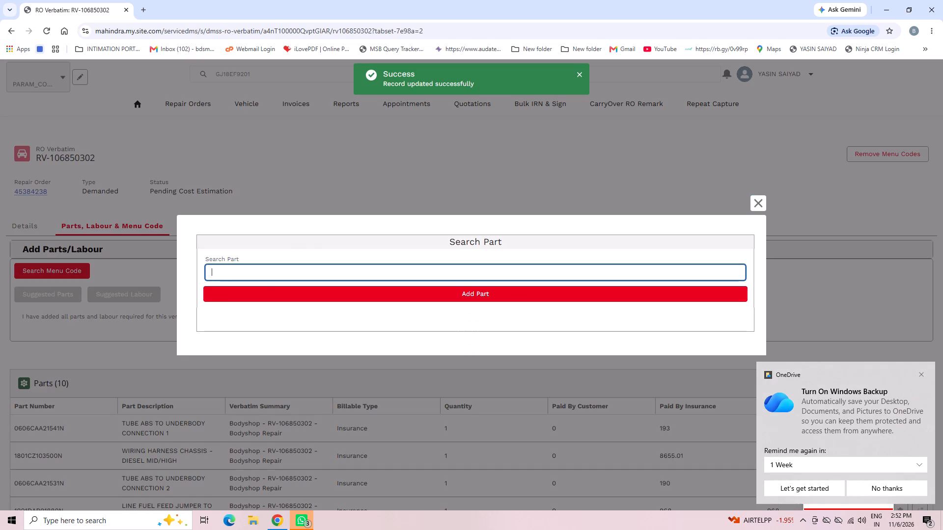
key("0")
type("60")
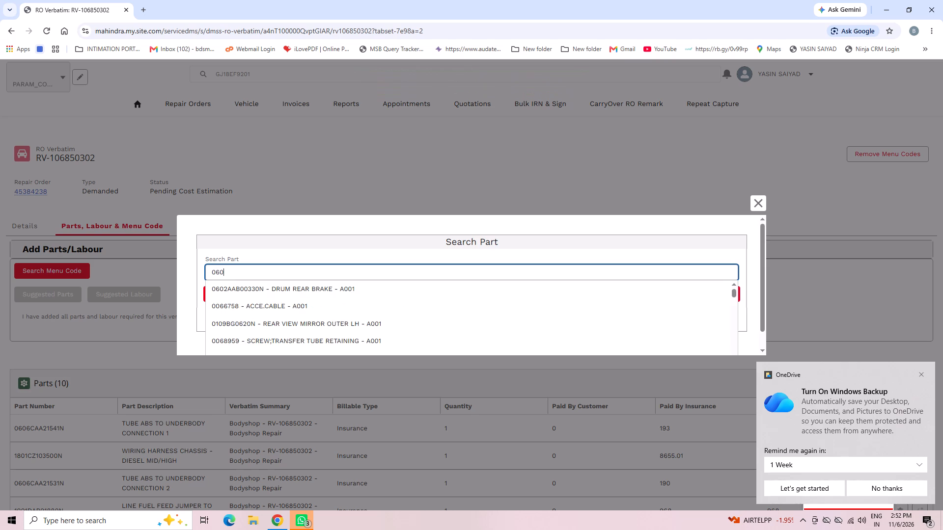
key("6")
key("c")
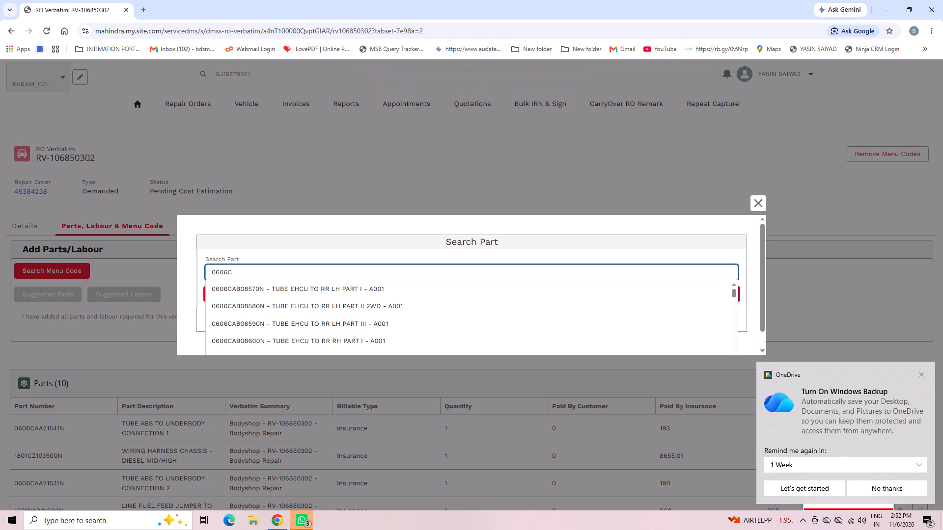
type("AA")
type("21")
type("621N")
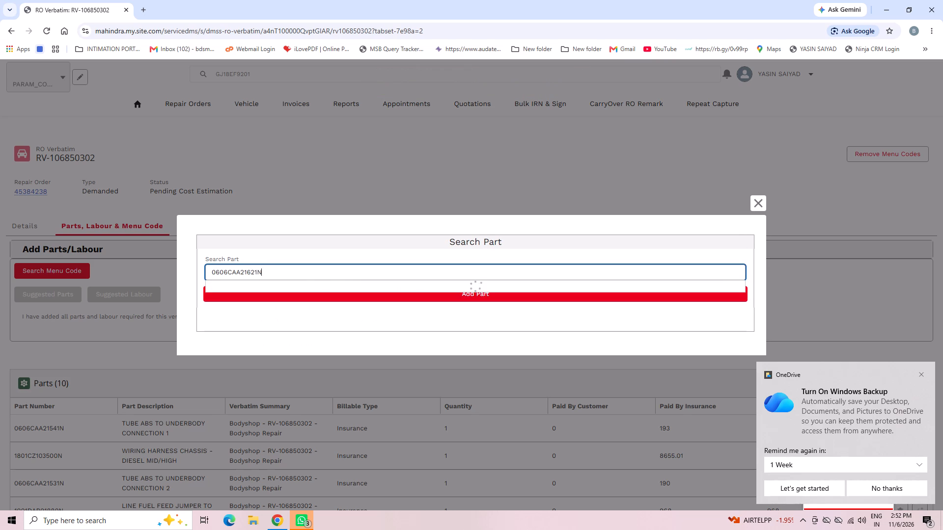
left_click(388, 289)
left_click(389, 299)
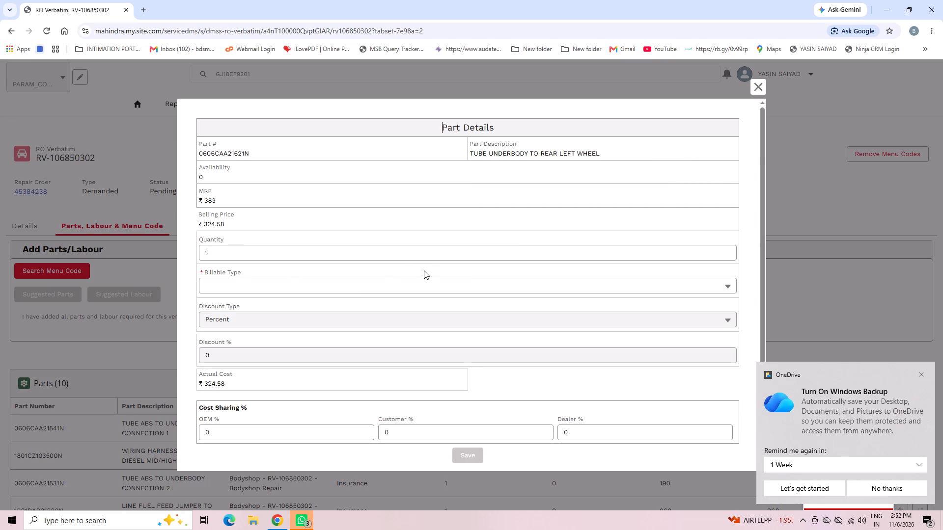
left_click(243, 282)
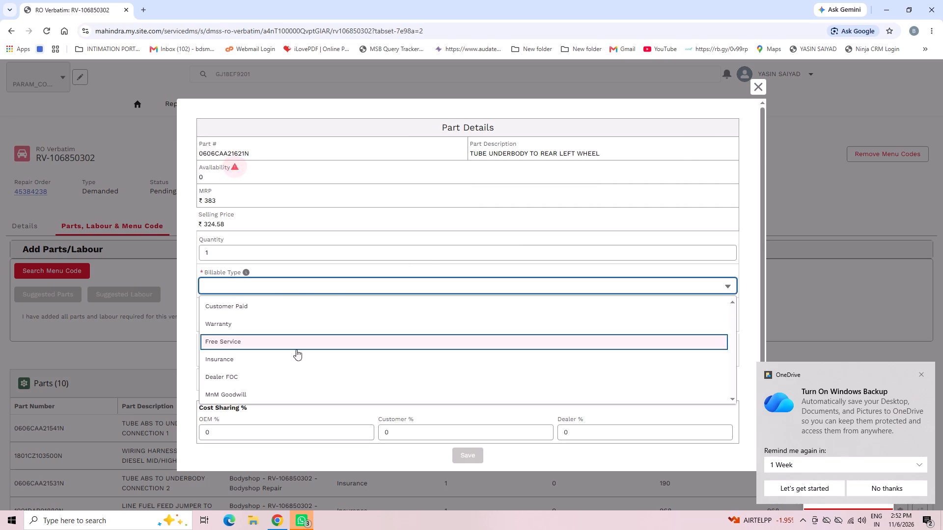
left_click(257, 353)
scroll(436, 391, "down", 1)
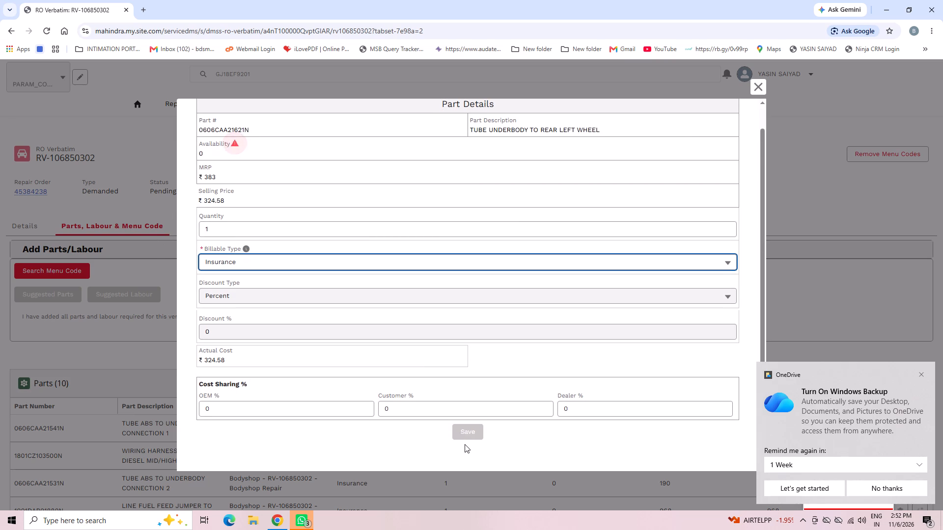
left_click(467, 428)
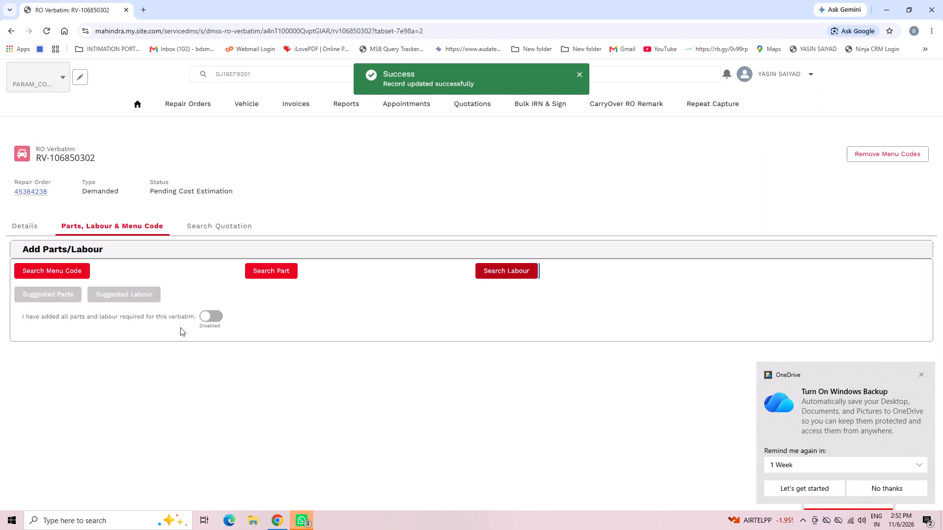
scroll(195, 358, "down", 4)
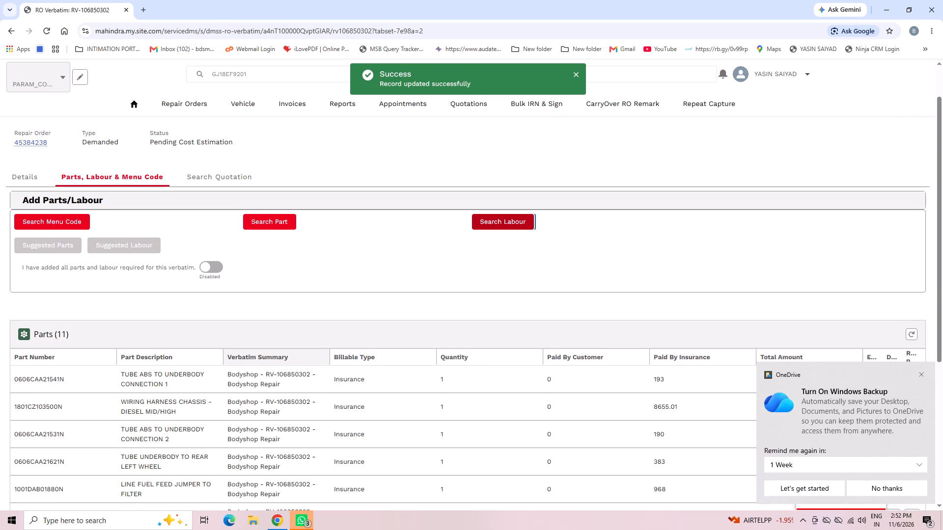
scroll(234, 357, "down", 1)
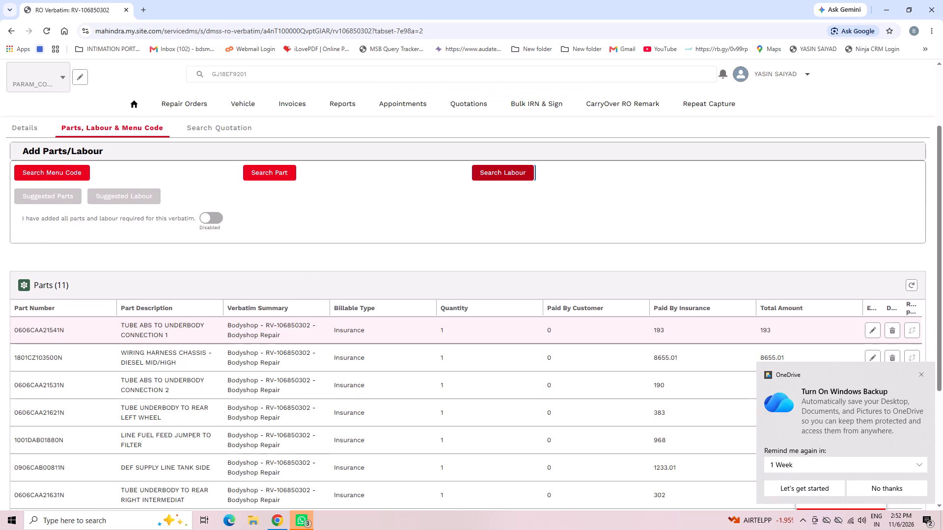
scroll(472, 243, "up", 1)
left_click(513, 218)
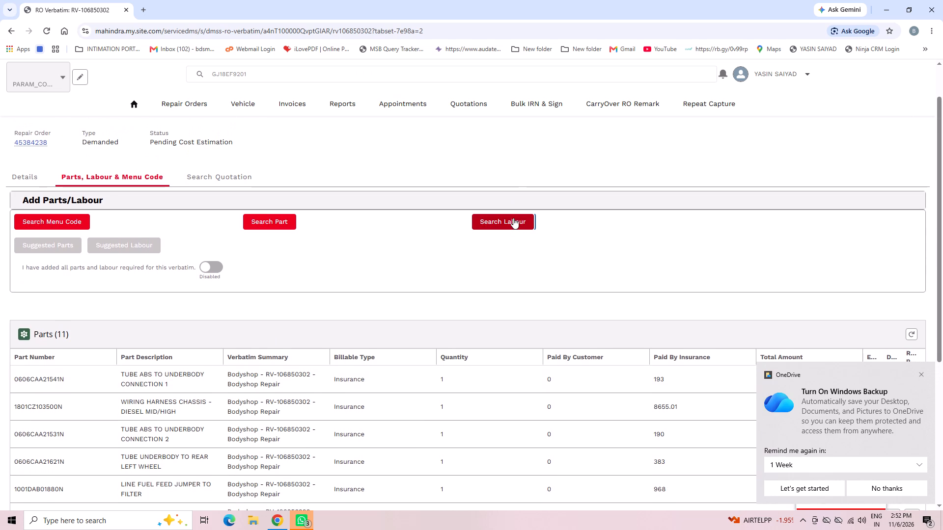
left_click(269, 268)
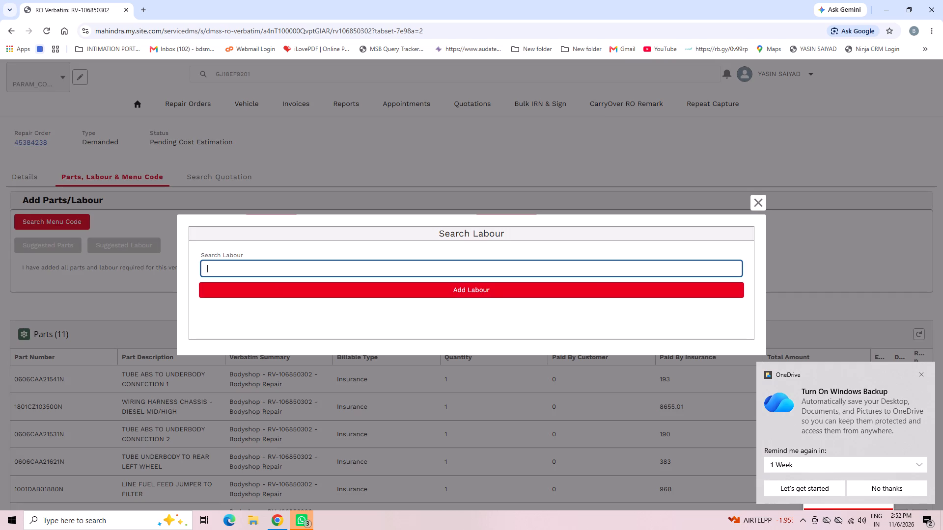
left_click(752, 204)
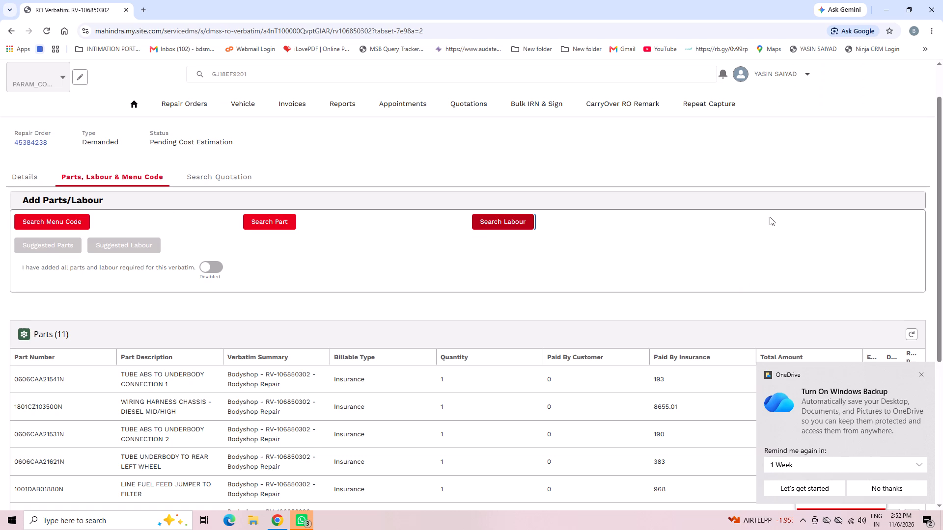
Dismiss the OneDrive Windows backup notification.
left_click(920, 371)
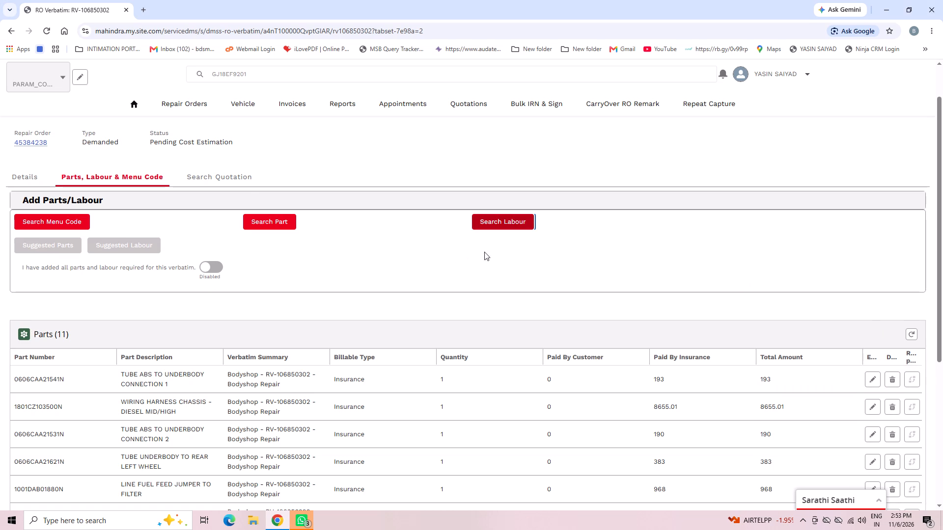
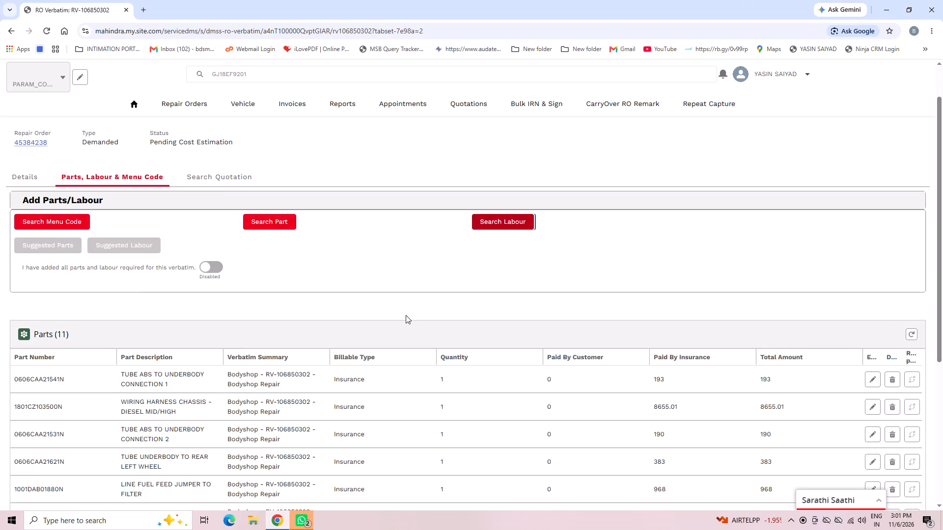
Add labour 0950, WIRING HARNESS (FLOOR) - R NR, to the verbatim with billable type Insurance and save it.
left_click(496, 225)
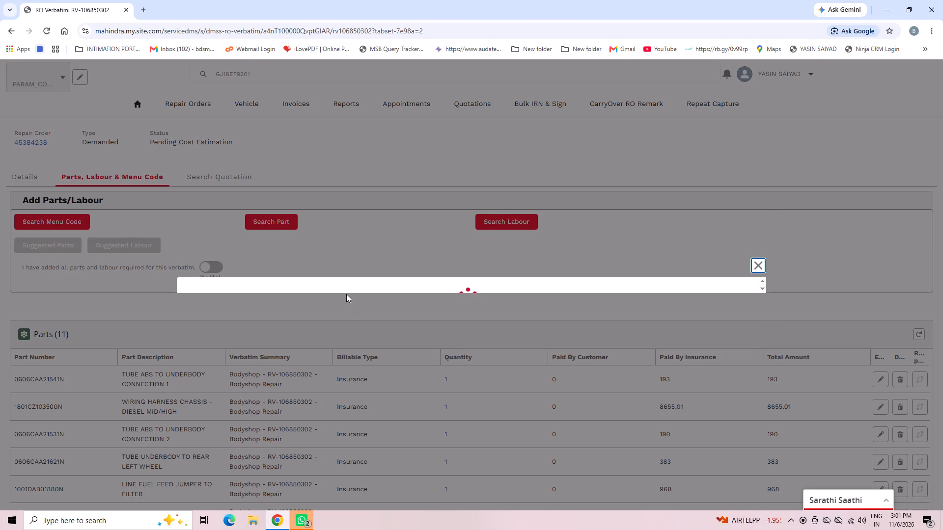
left_click(239, 269)
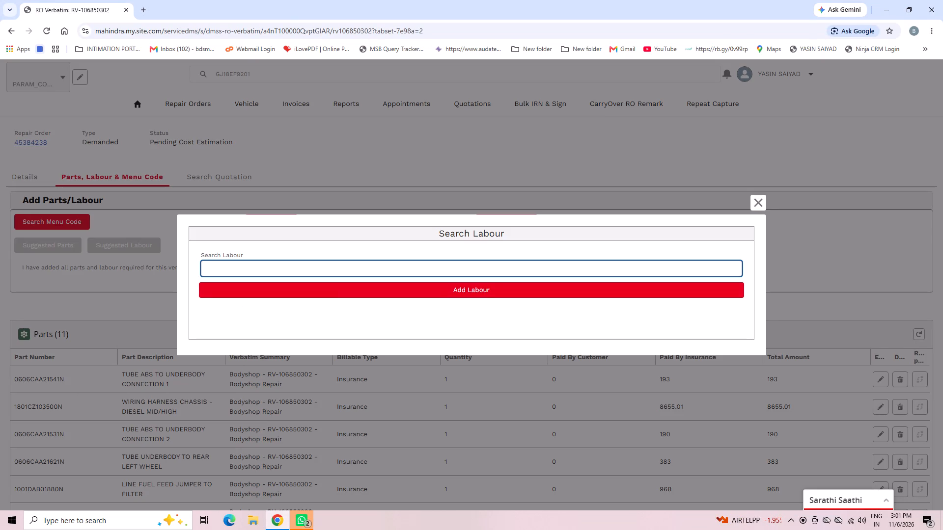
type("WIRING")
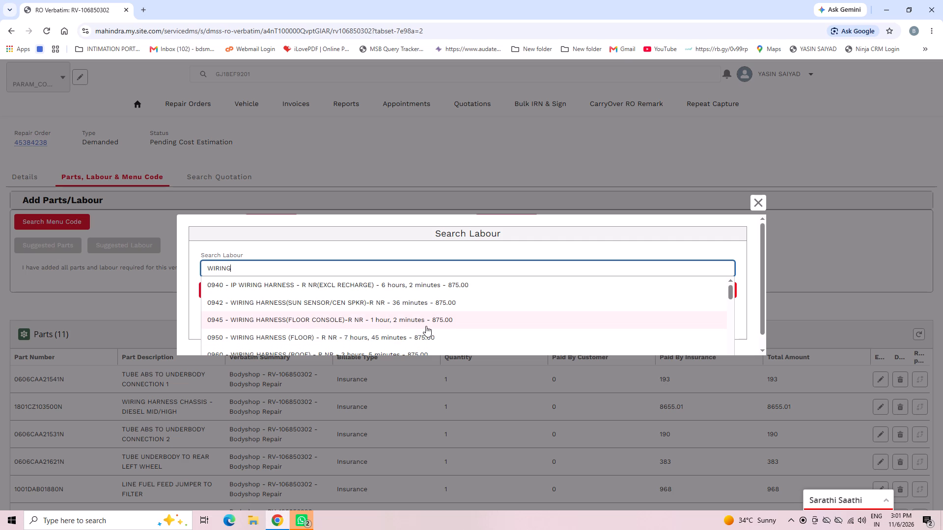
left_click(396, 337)
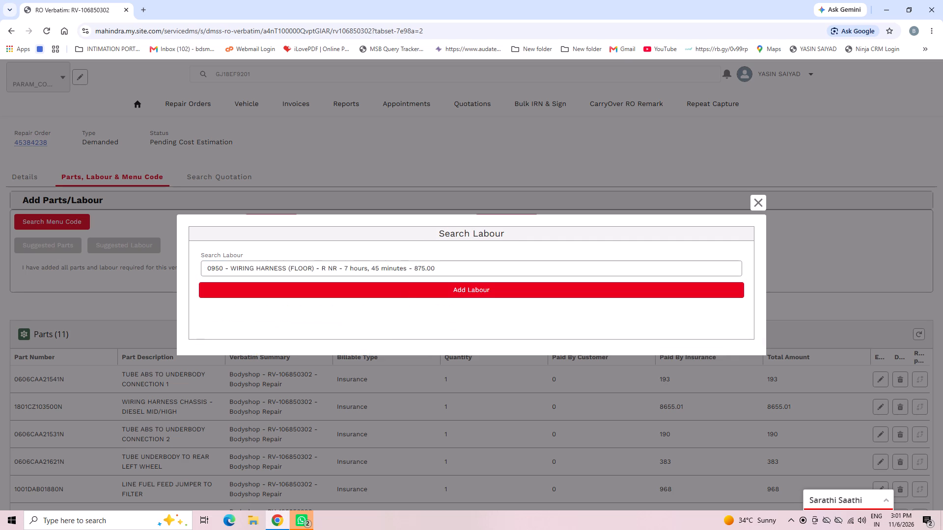
left_click(399, 286)
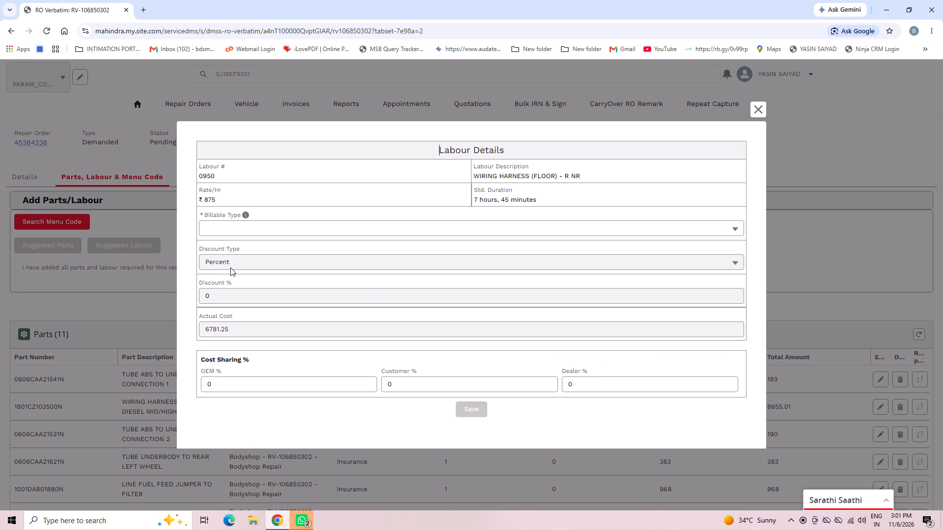
left_click(223, 225)
left_click(238, 306)
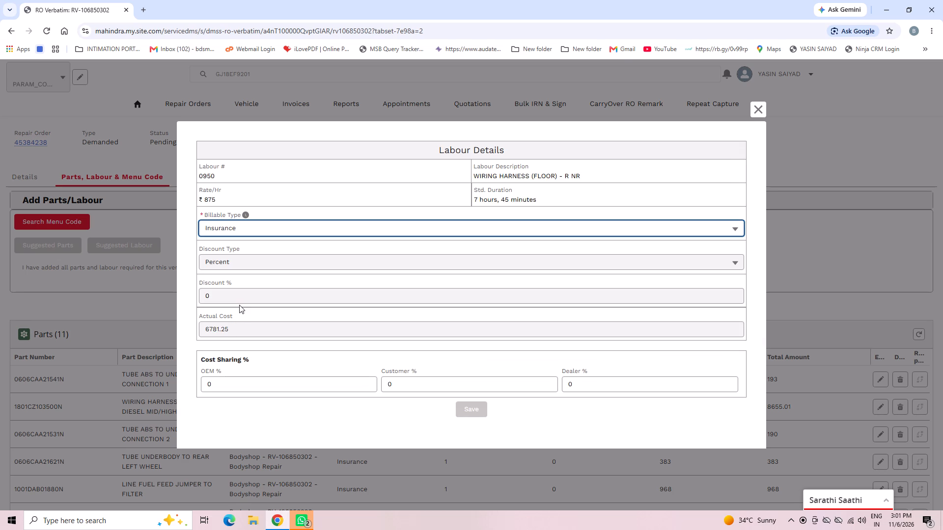
left_click(471, 421)
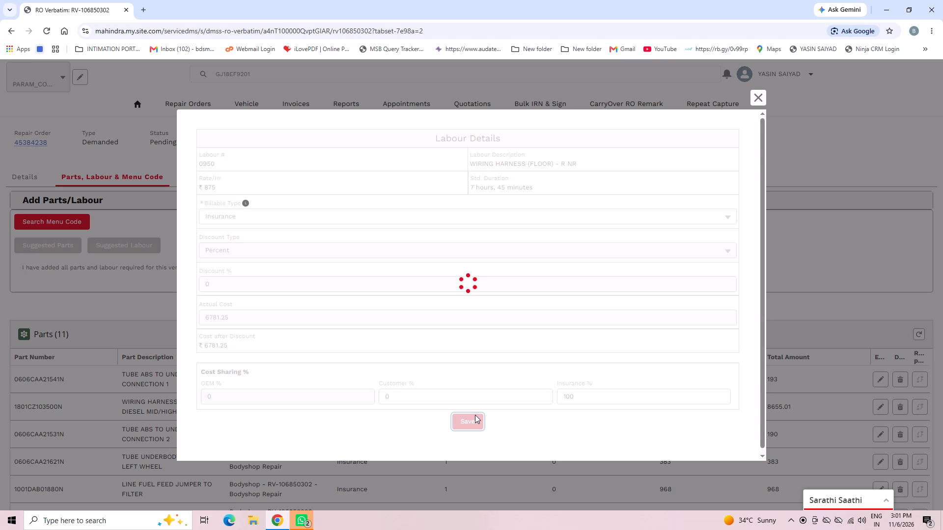
Add labour 1081, WIRING HARNESS (CHASSIS) - R NR, to the verbatim with billable type Insurance and save it.
left_click(514, 275)
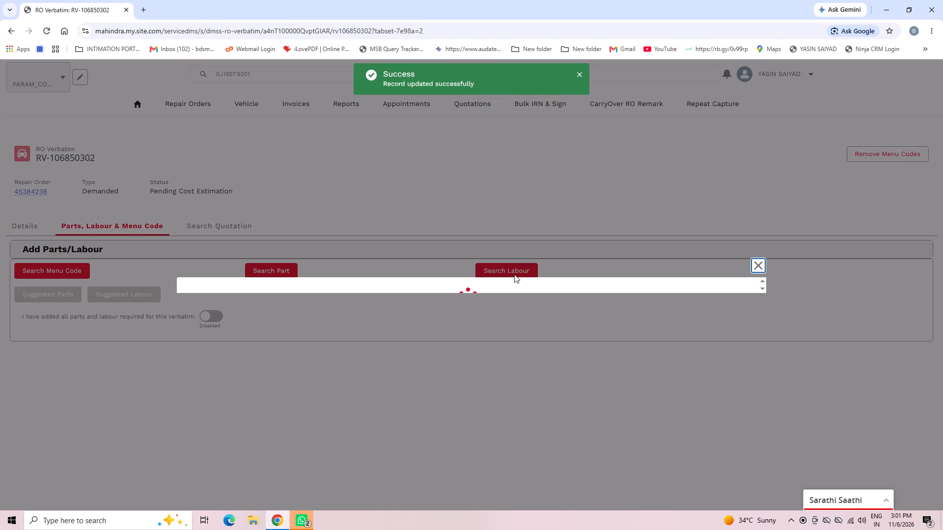
left_click(227, 272)
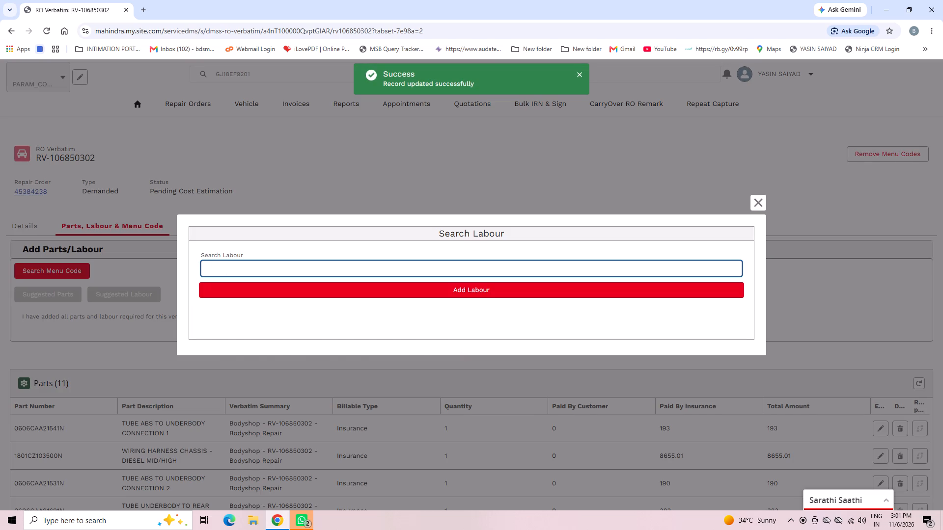
type("WIRING")
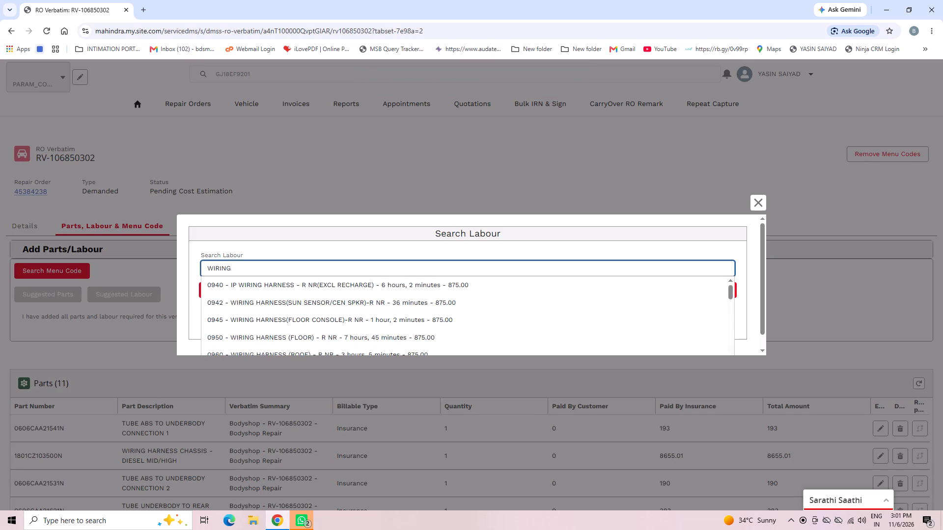
scroll(309, 333, "down", 1)
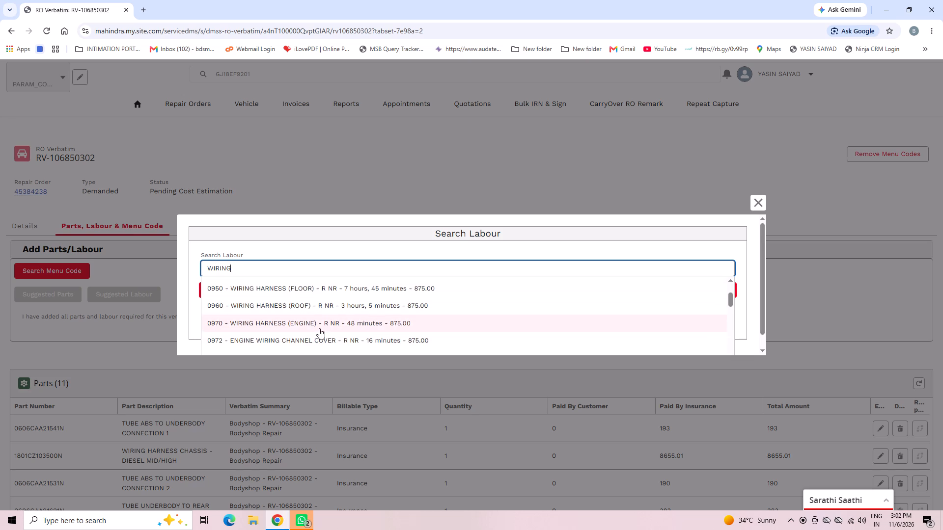
scroll(319, 328, "down", 1)
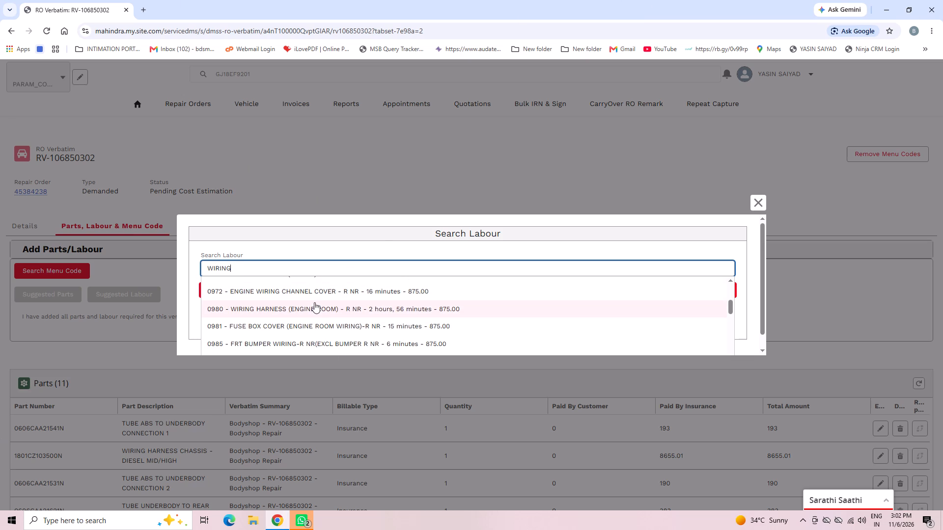
scroll(310, 295, "down", 1)
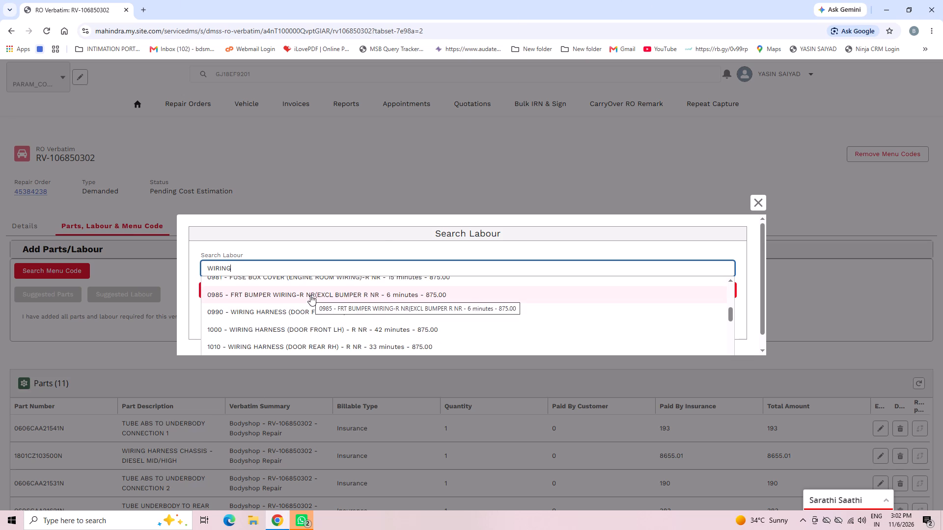
scroll(310, 295, "down", 2)
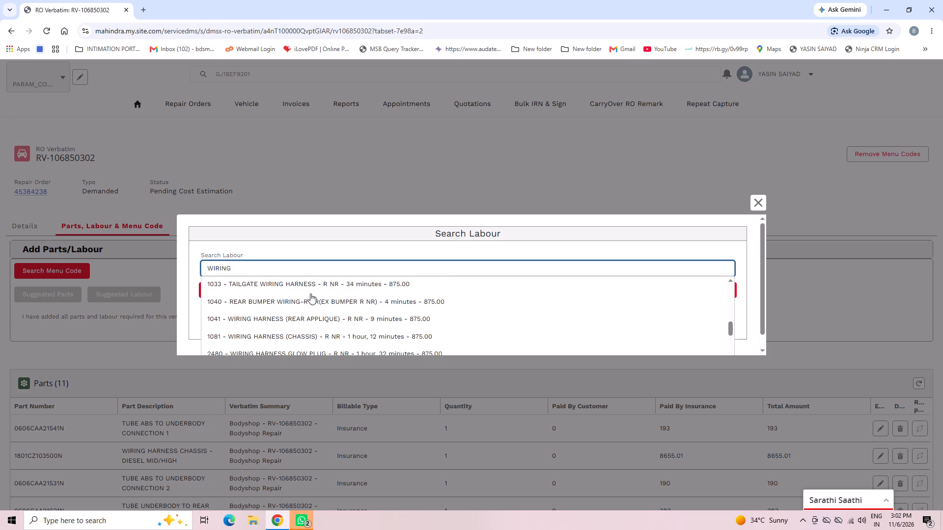
left_click(317, 333)
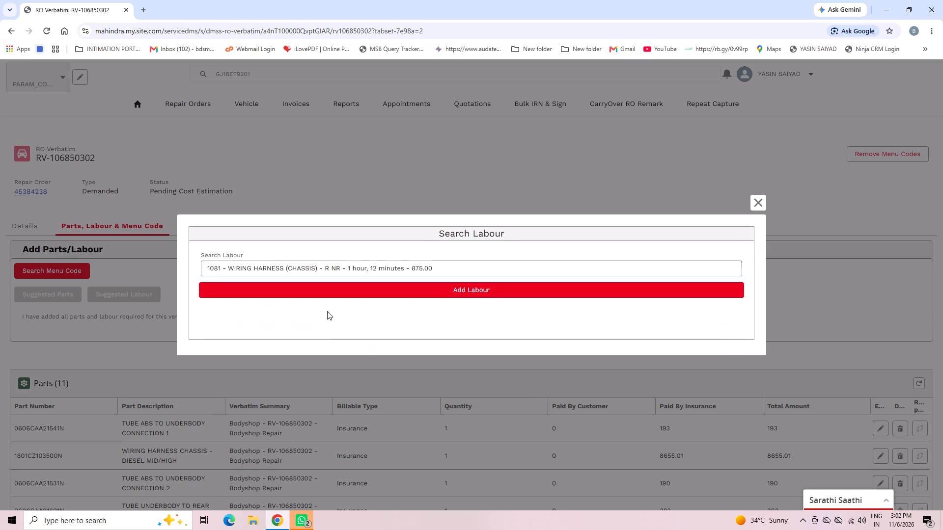
left_click(323, 280)
left_click(321, 289)
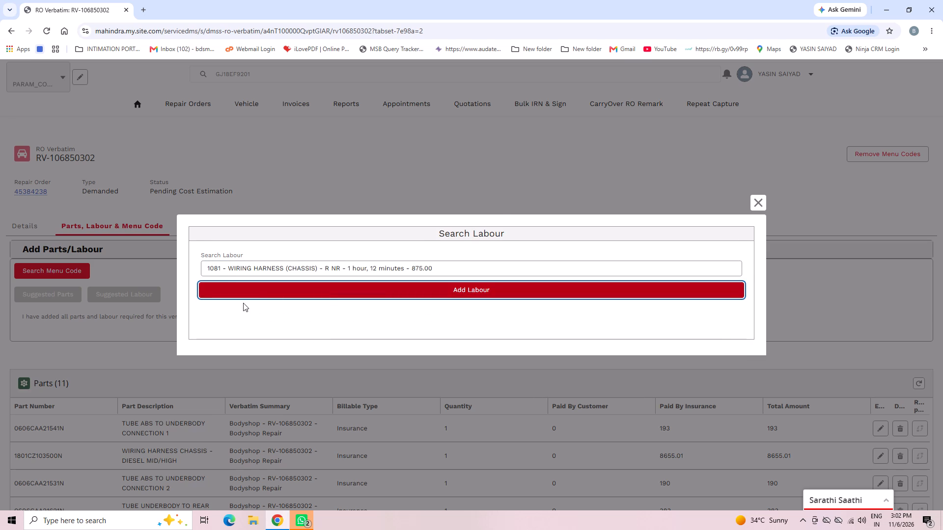
left_click(216, 232)
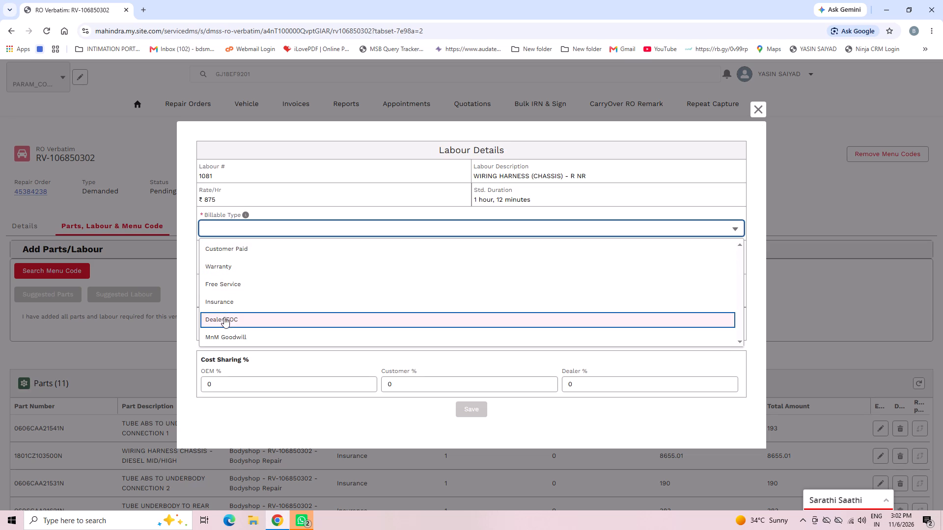
left_click(223, 305)
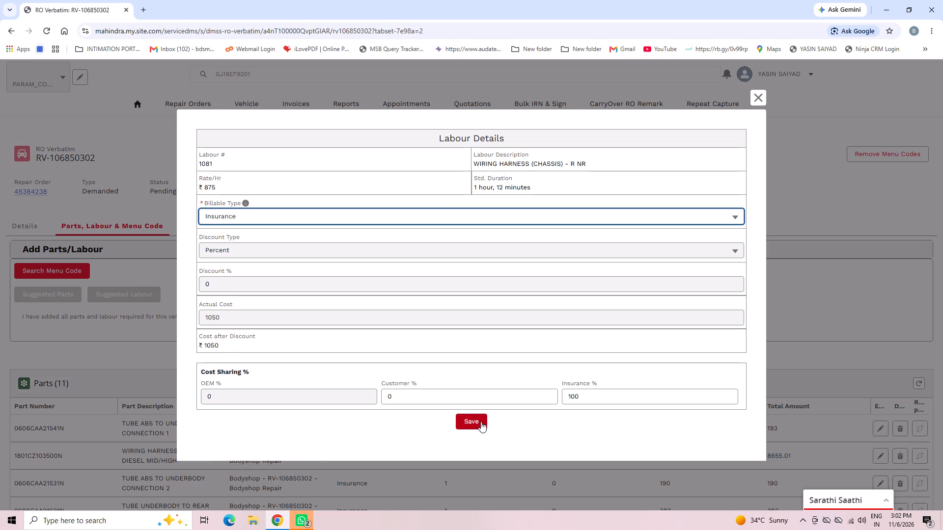
left_click(474, 422)
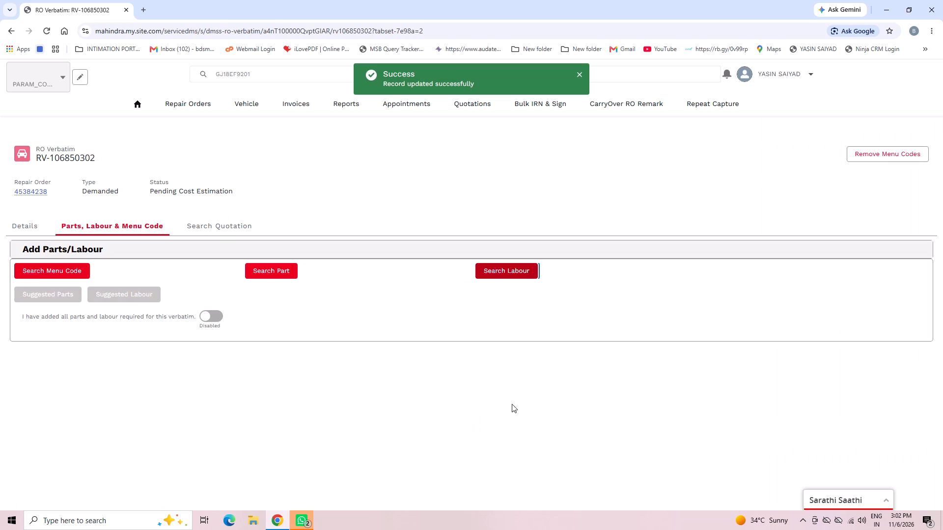
Add labour 0070, FUEL LINE TANK TO FILTER(ON TANK)-R NR, to the verbatim with billable type Insurance and save it.
left_click(514, 274)
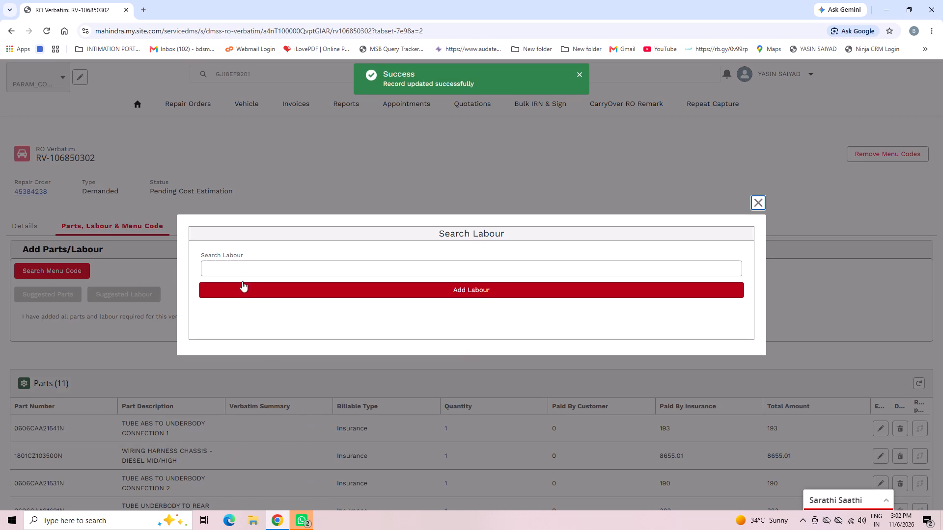
left_click(235, 265)
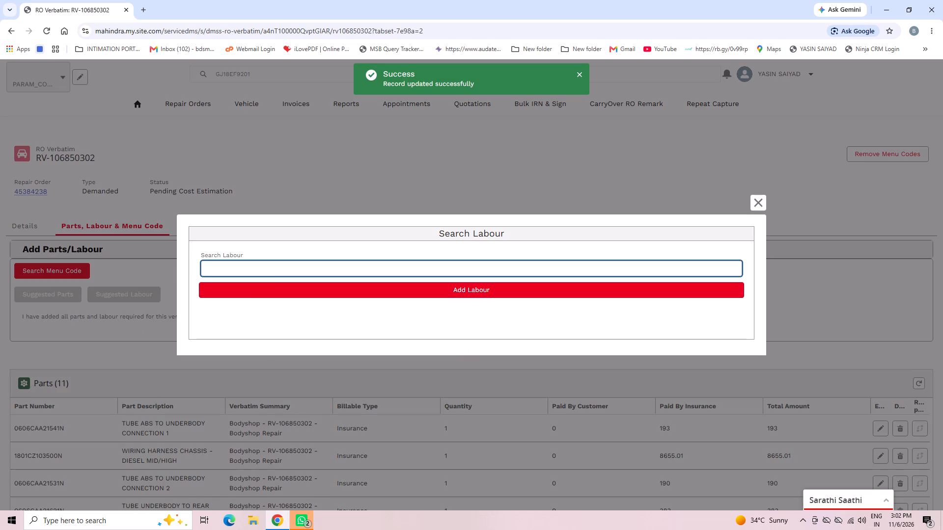
type("FUEL")
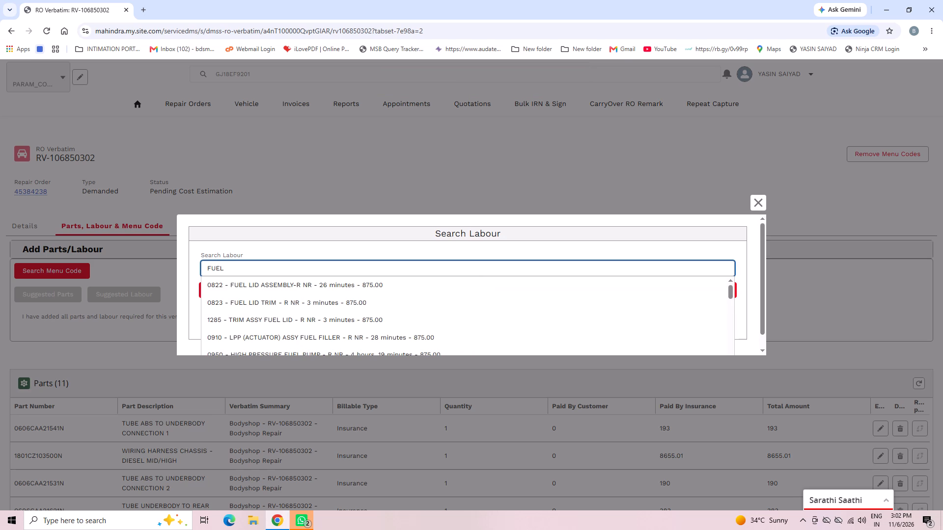
key("space")
type("LINE")
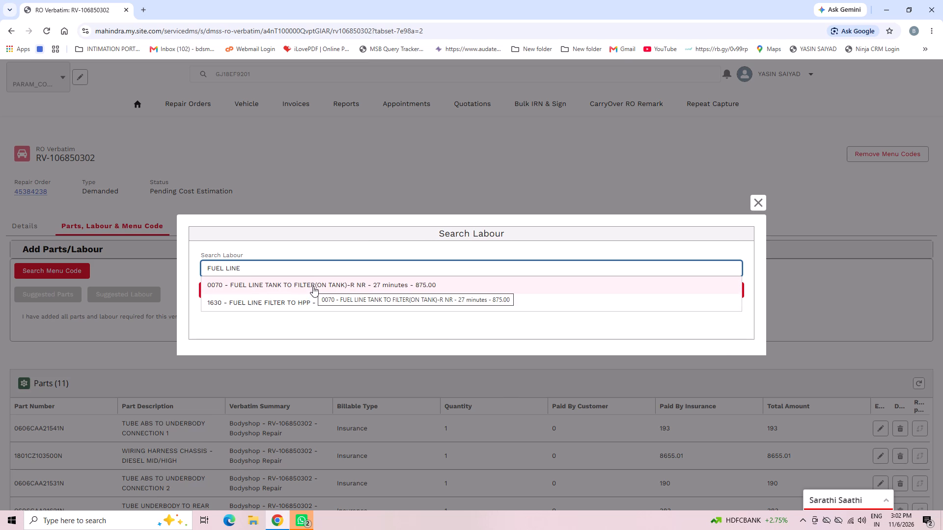
left_click(313, 286)
left_click(313, 286)
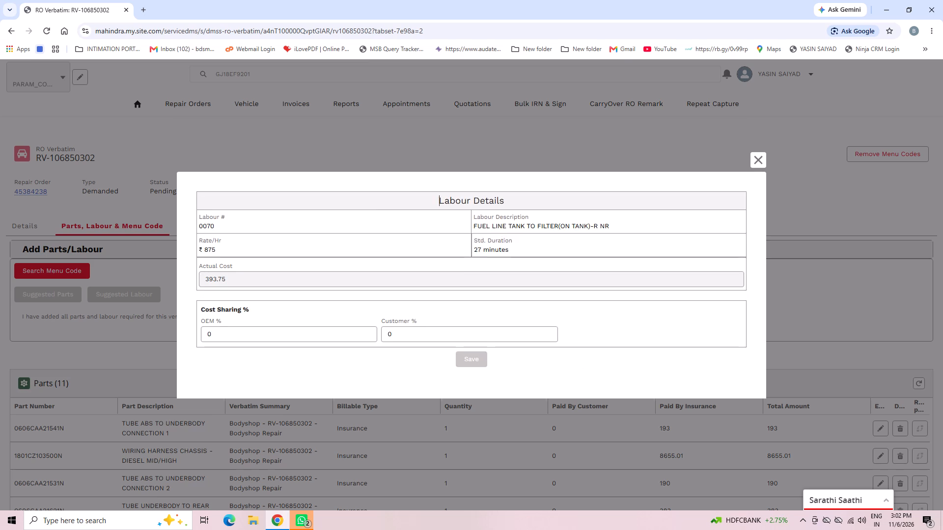
left_click(218, 228)
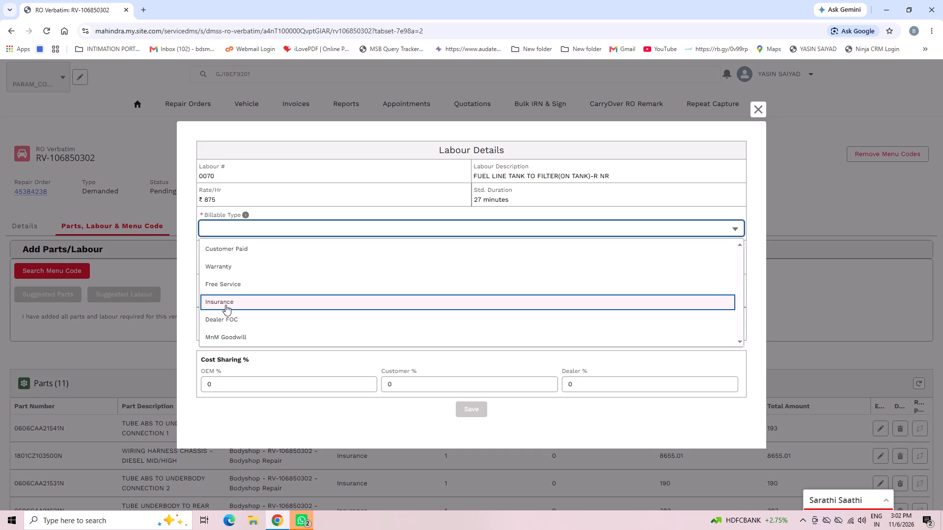
left_click(225, 305)
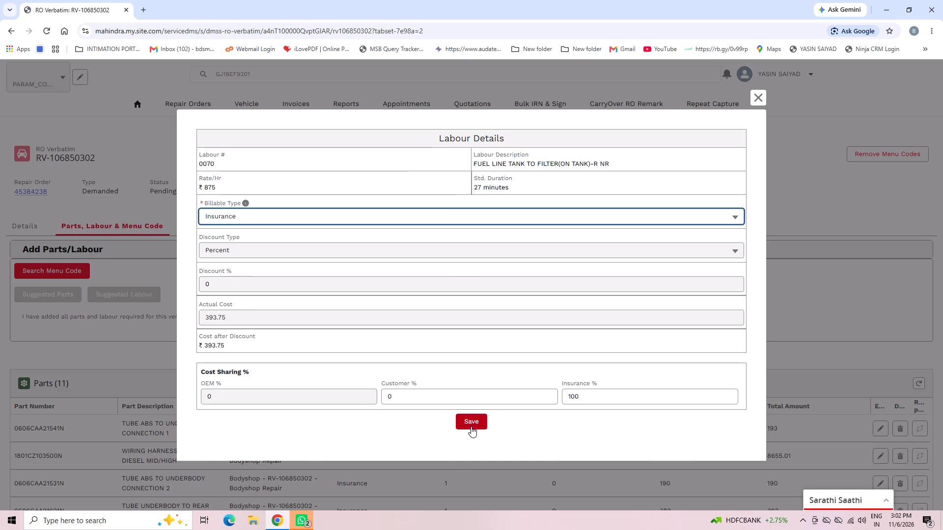
left_click(471, 426)
Add labour 1630, FUEL LINE FILTER TO HPP - R NR, to the verbatim with billable type Insurance and save it.
left_click(499, 275)
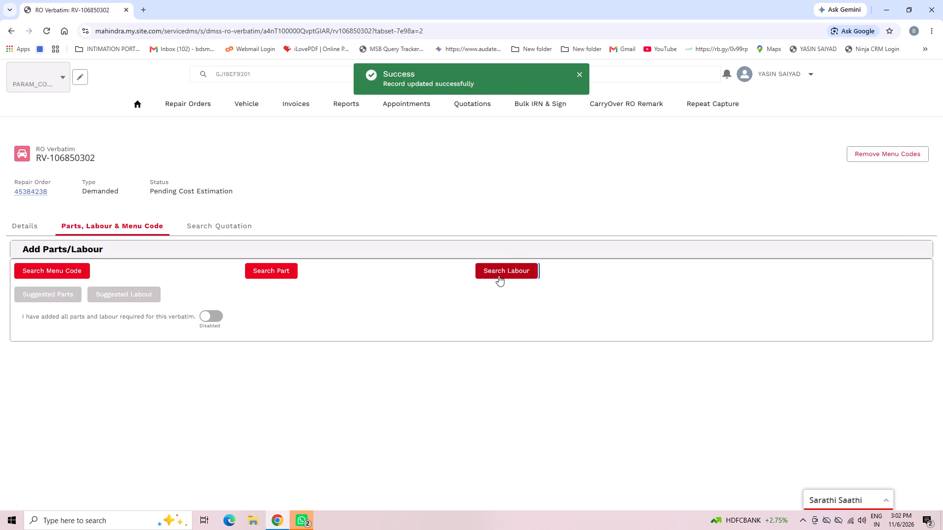
left_click(254, 271)
type("1630")
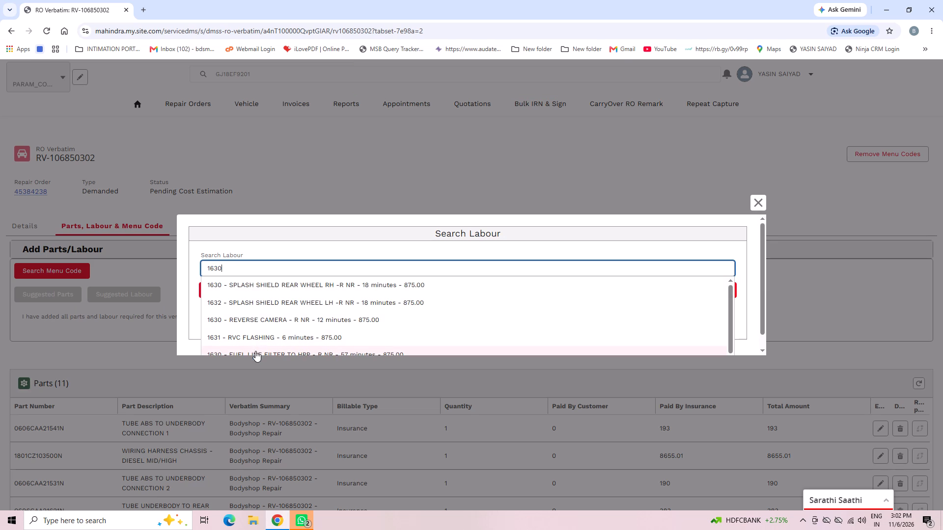
left_click(262, 352)
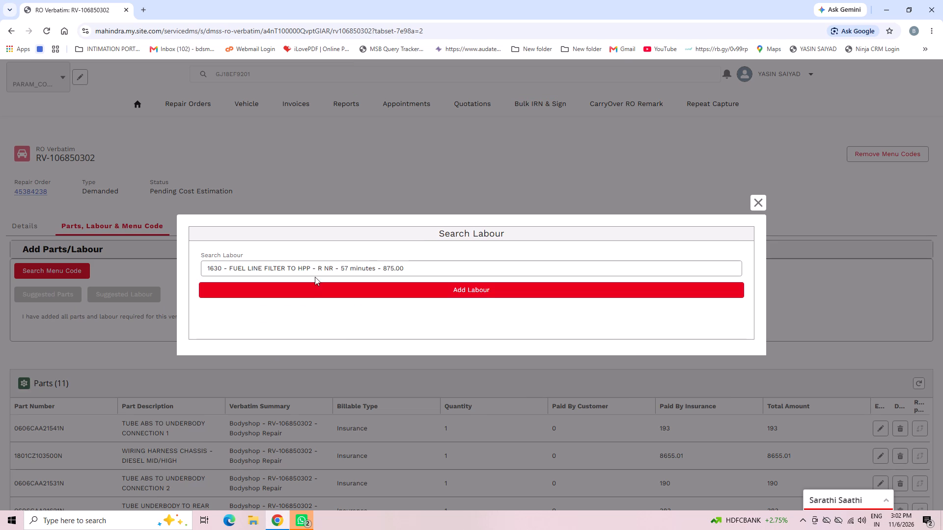
left_click(314, 286)
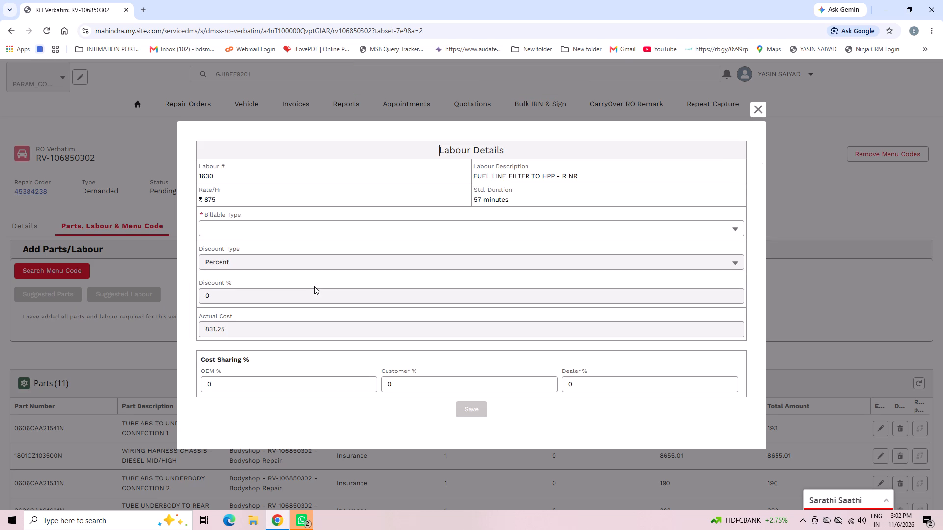
left_click(233, 236)
left_click(222, 305)
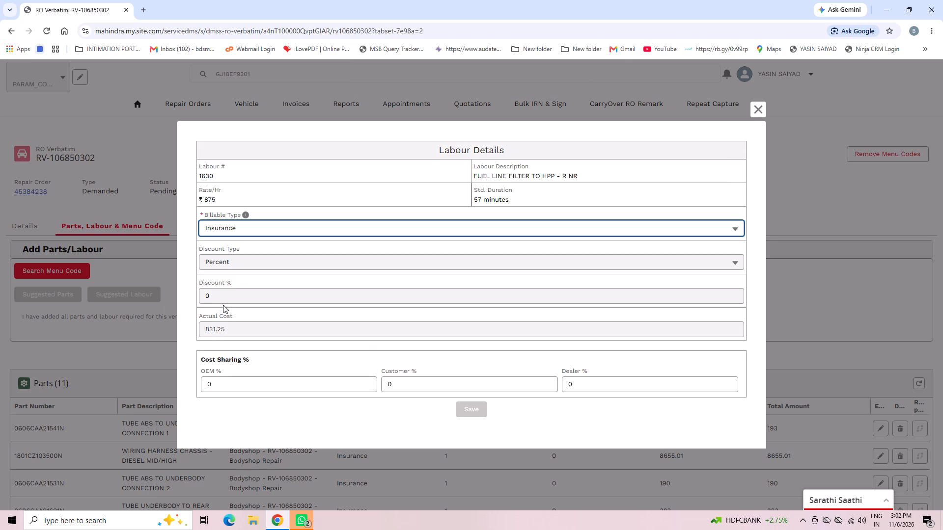
left_click(469, 422)
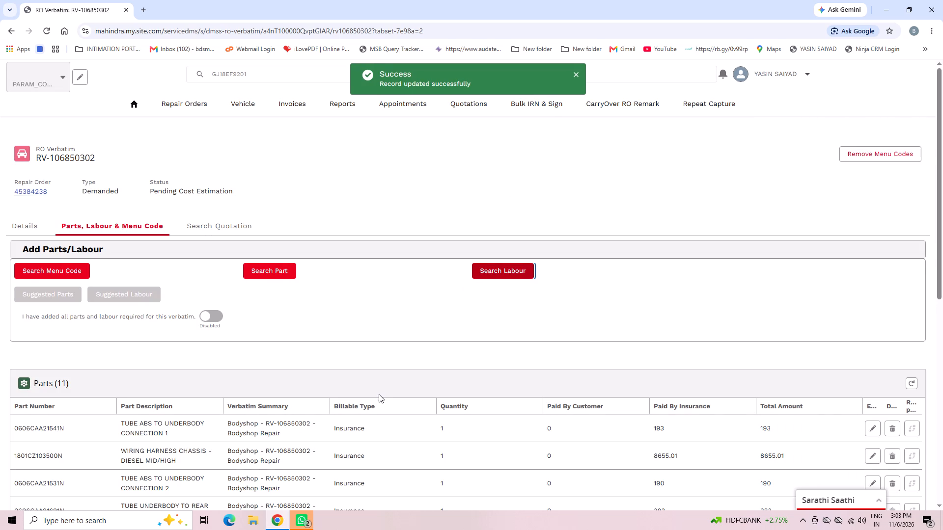
Add labour 1860, DEF SUPPLY LINE (TANK END) - R NR, to the verbatim with billable type Insurance and save it.
scroll(379, 394, "down", 2)
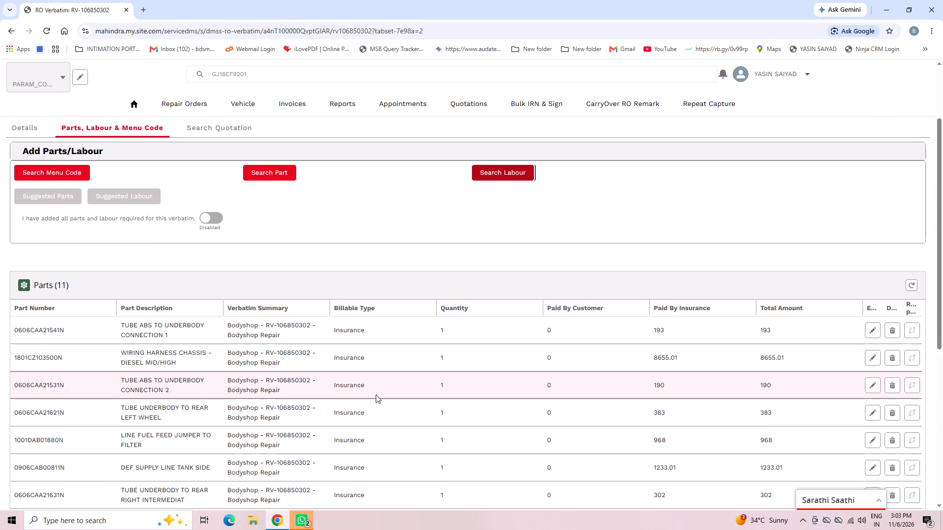
left_click(489, 172)
left_click(277, 262)
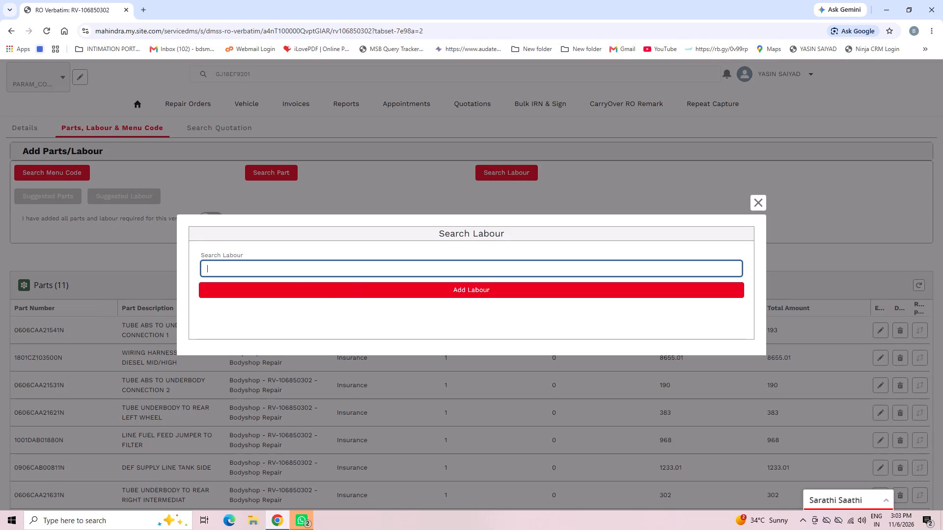
type("DEF SUP")
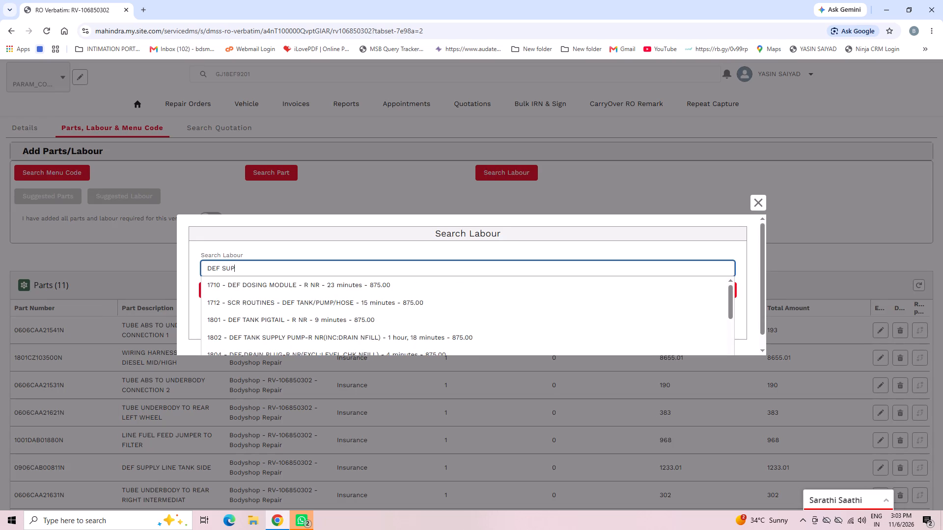
type("PL")
key("BackSpace")
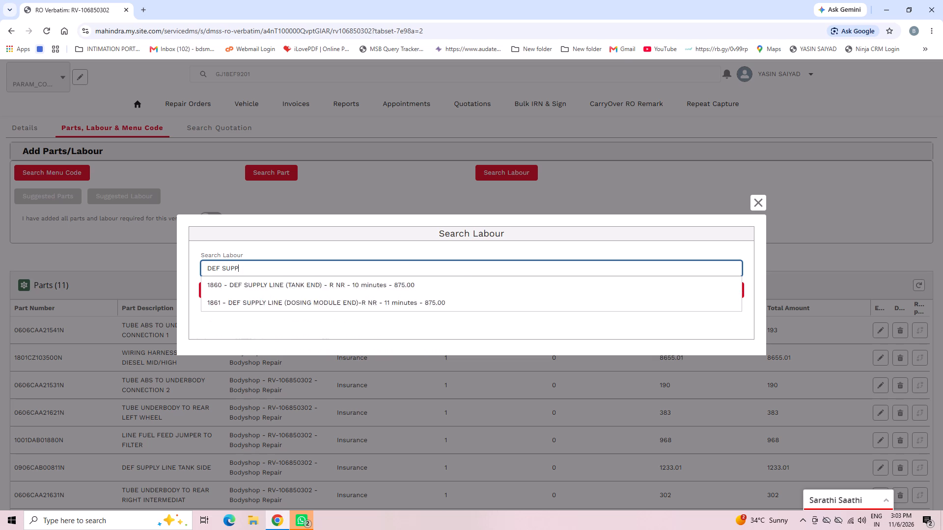
left_click(288, 285)
left_click(289, 285)
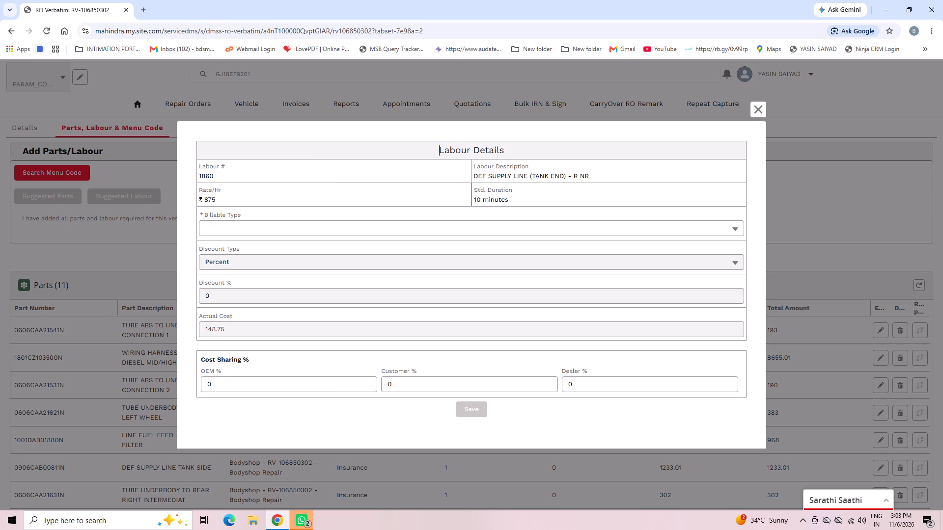
left_click(214, 228)
left_click(212, 305)
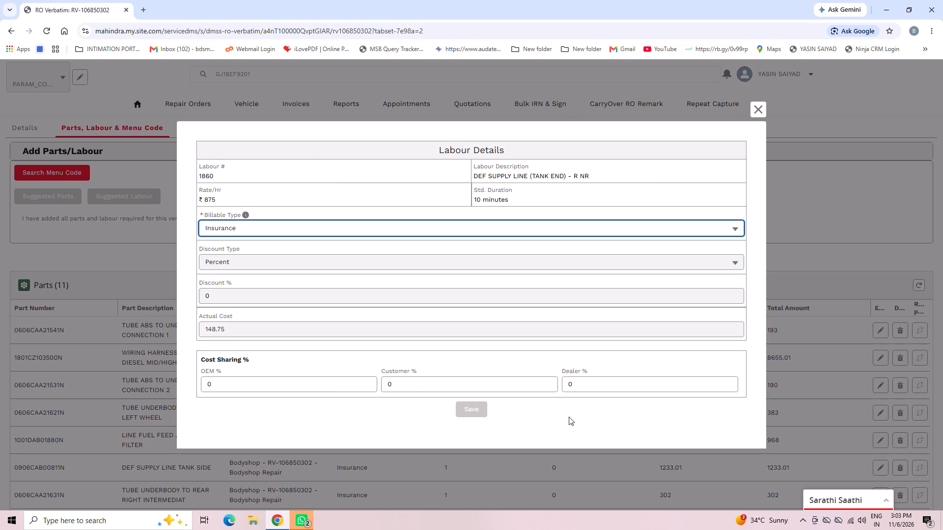
left_click(472, 421)
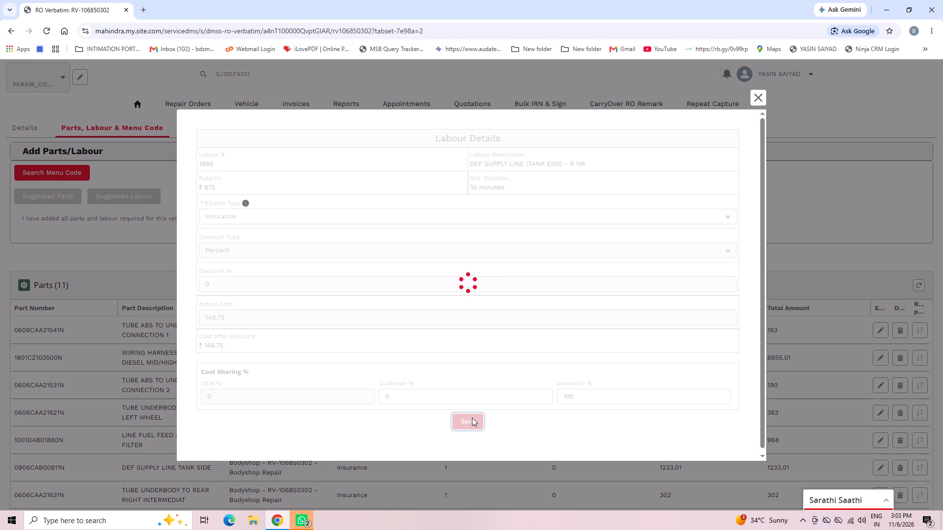
Add labour 1861, DEF SUPPLY LINE (DOSING MODULE END)-R NR, to the verbatim with billable type Insurance and save it.
left_click(504, 267)
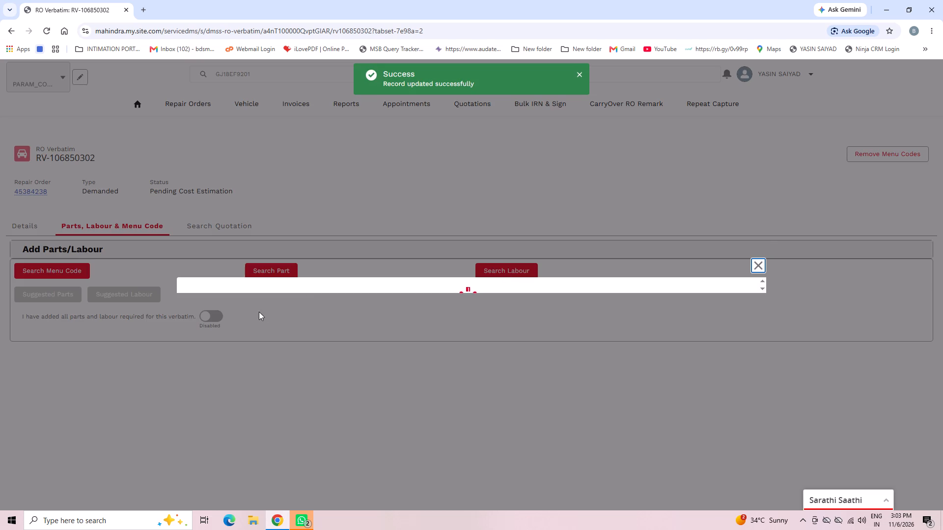
left_click(261, 271)
type("1861")
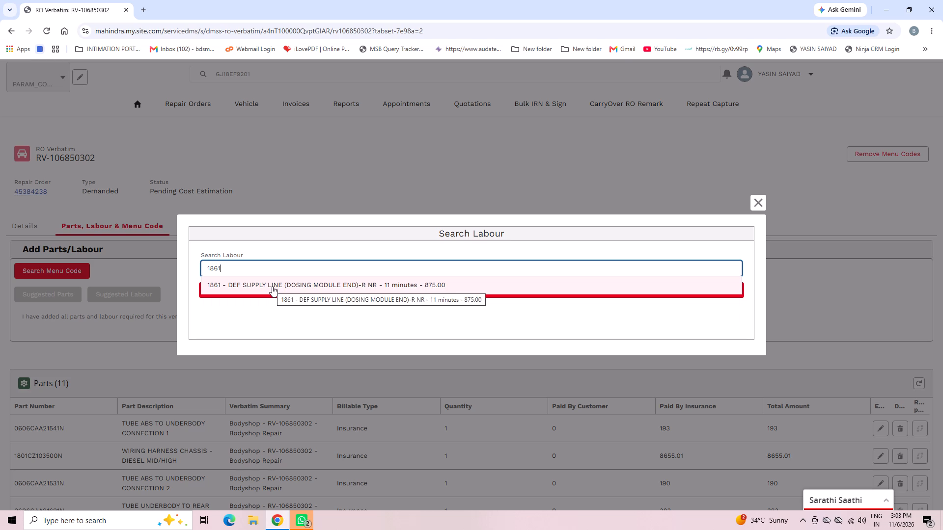
left_click(272, 286)
left_click(273, 286)
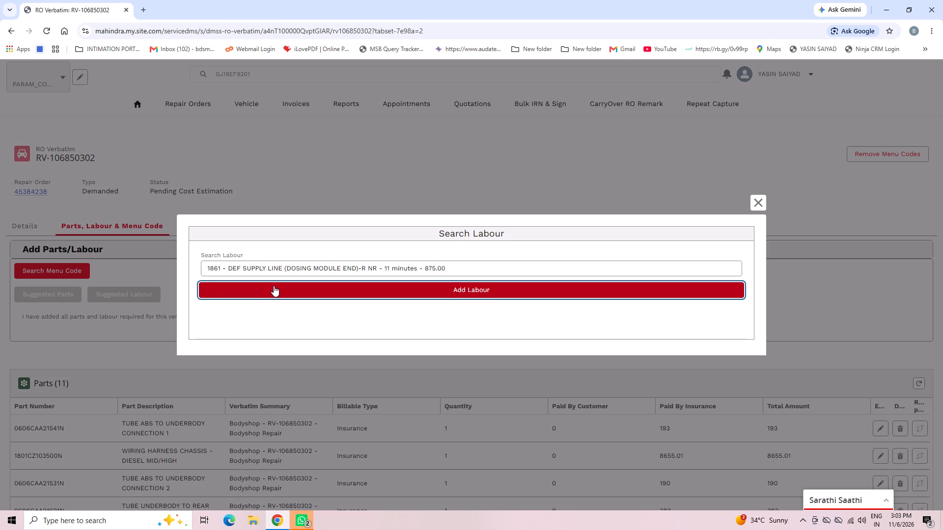
left_click(225, 223)
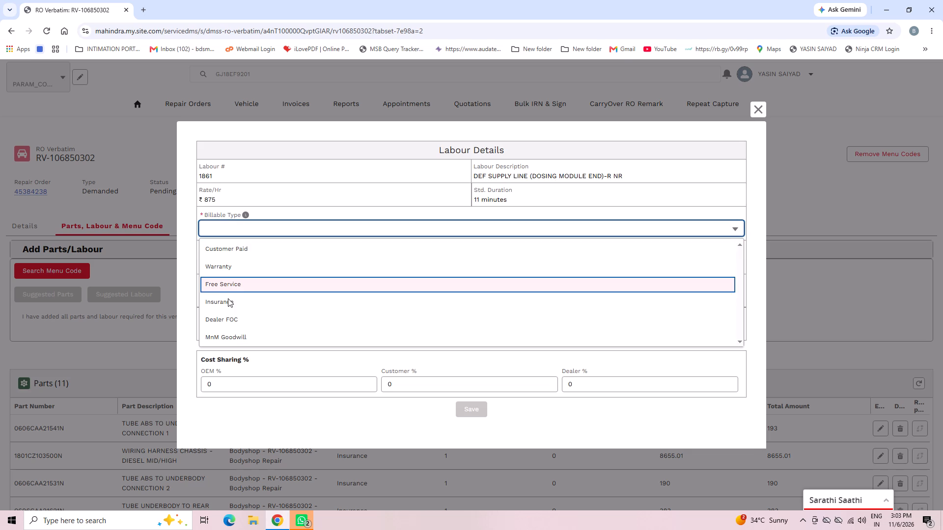
left_click(225, 306)
left_click(467, 422)
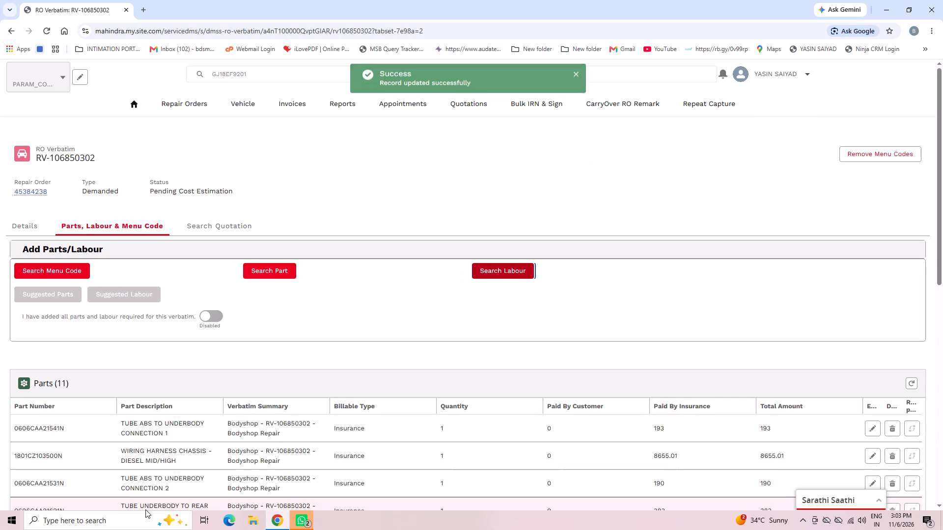
Review the verbatim's parts and labours lists to compare the added parts with their labour operations.
scroll(264, 157, "down", 5)
scroll(257, 243, "down", 2)
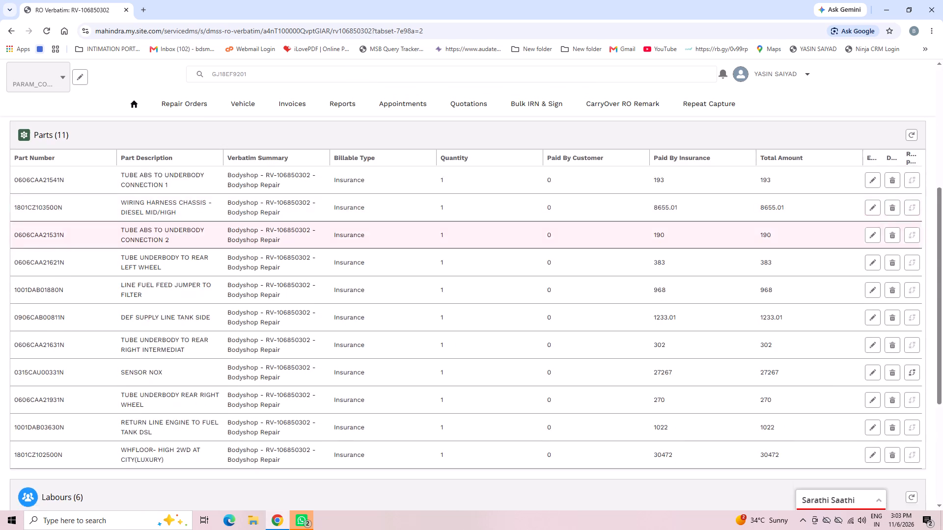
scroll(257, 243, "down", 3)
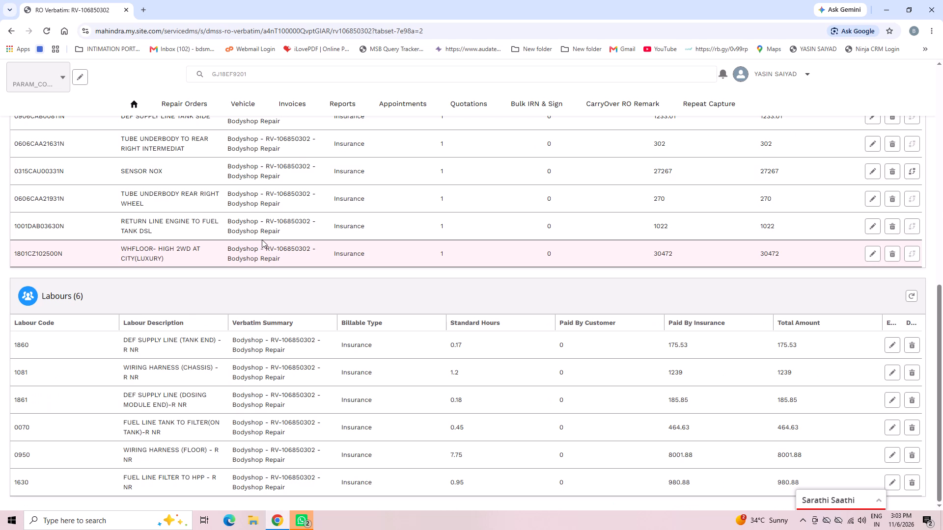
scroll(262, 239, "up", 1)
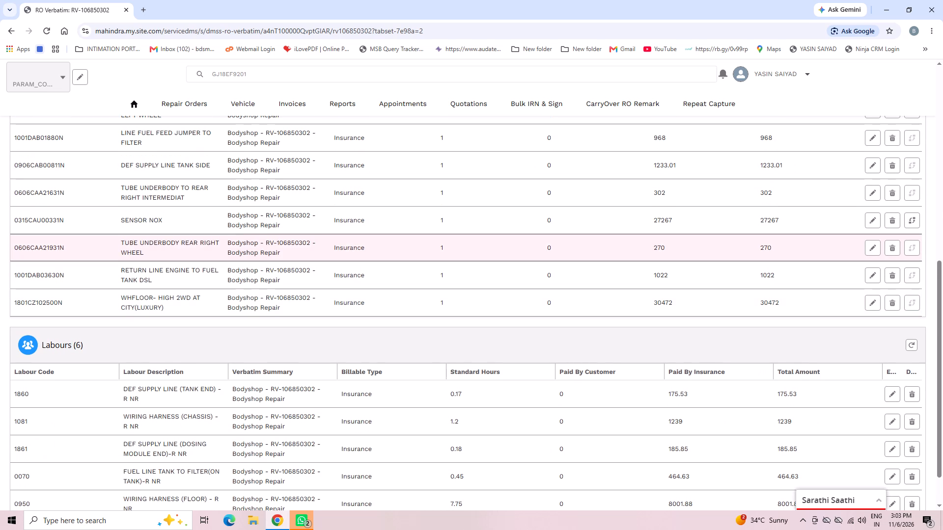
scroll(262, 239, "up", 1)
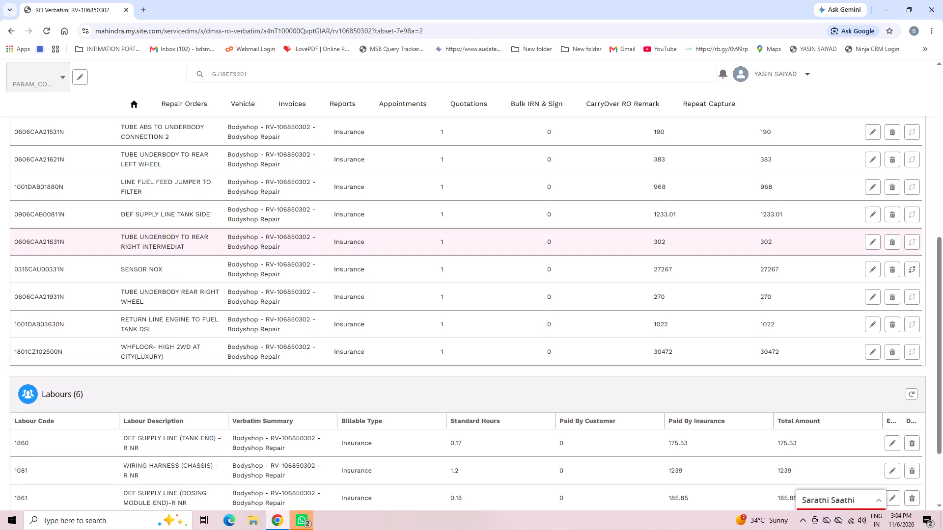
scroll(262, 239, "up", 1)
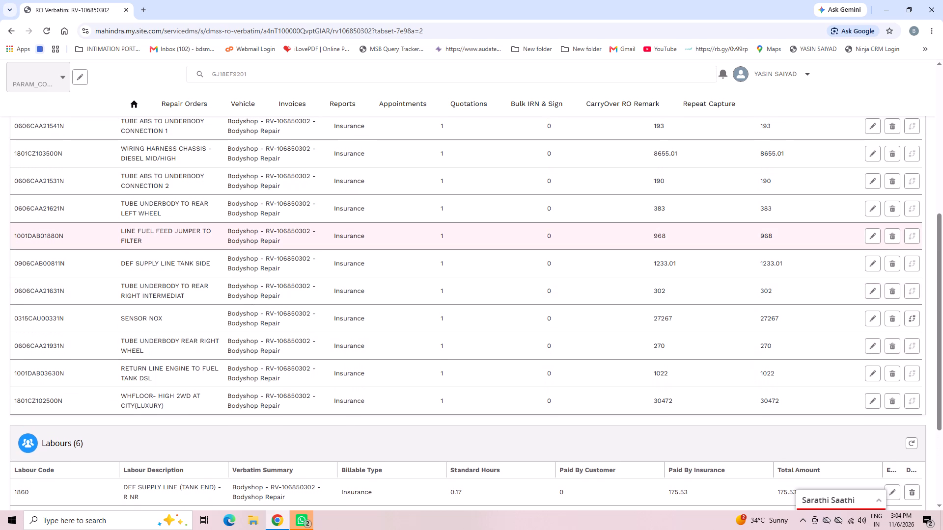
scroll(392, 366, "up", 6)
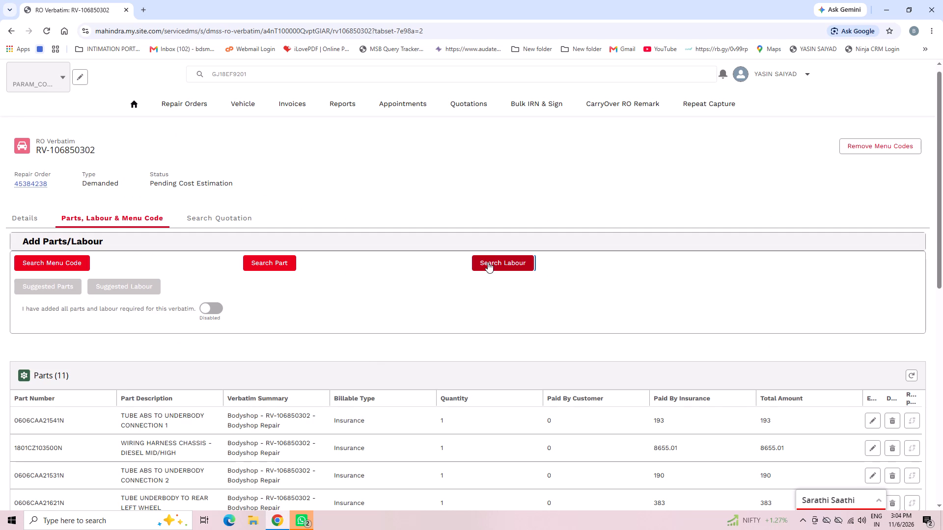
Search the labour operations for TUBE ABS.
left_click(488, 262)
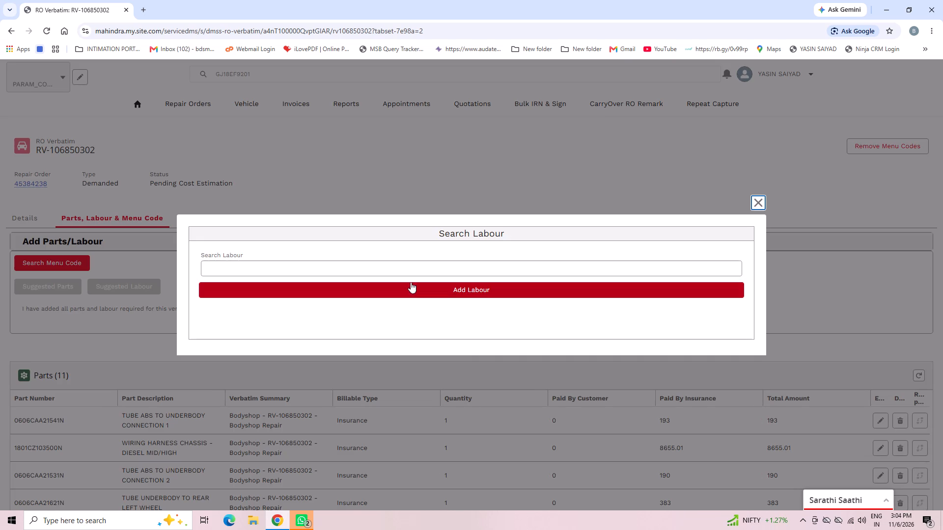
left_click(413, 266)
type("TUBE ABS")
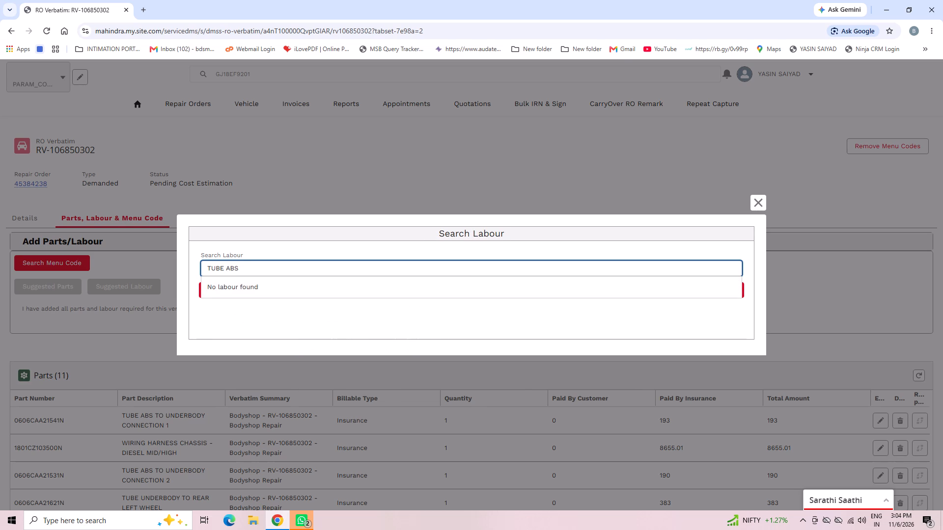
key("space")
Search the labour operations for ABS PIPE, broaden the search to ABS, and close it without adding a labour.
key("BackSpace")
key("BackSpace")
key("BackSpace")
key("BackSpace")
key("BackSpace")
key("BackSpace")
key("BackSpace")
key("BackSpace")
key("BackSpace")
key("BackSpace")
key("BackSpace")
key("BackSpace")
key("BackSpace")
key("BackSpace")
key("BackSpace")
key("BackSpace")
key("BackSpace")
key("BackSpace")
key("BackSpace")
key("BackSpace")
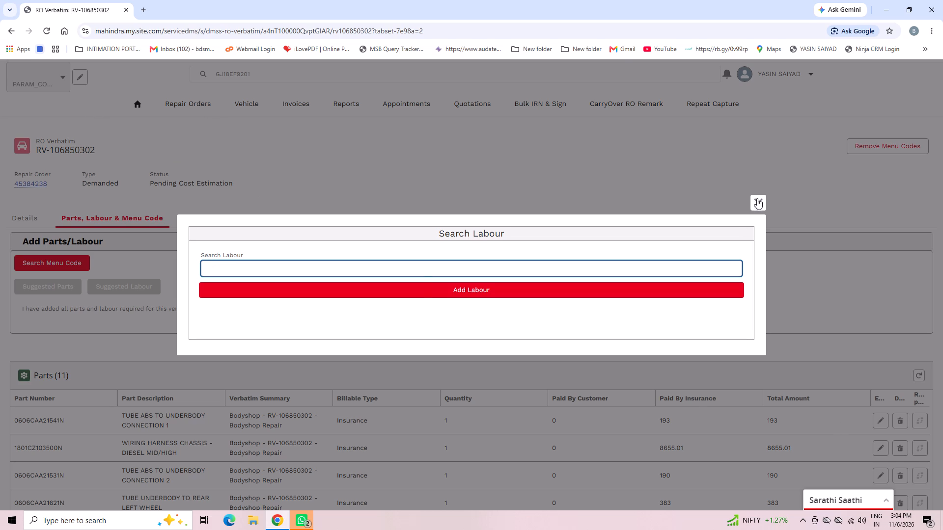
type("ABS PIPE")
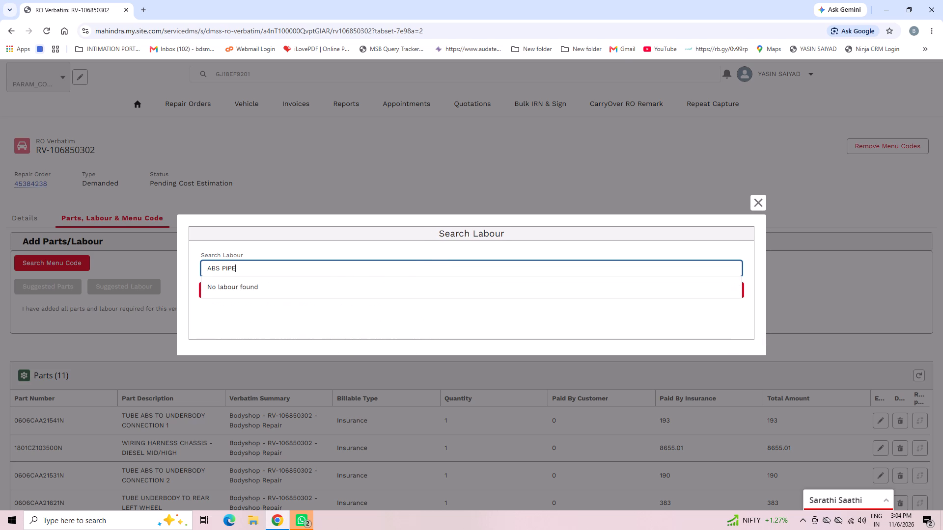
key("BackSpace")
key("BackSpace")
key("BackSpace")
key("BackSpace")
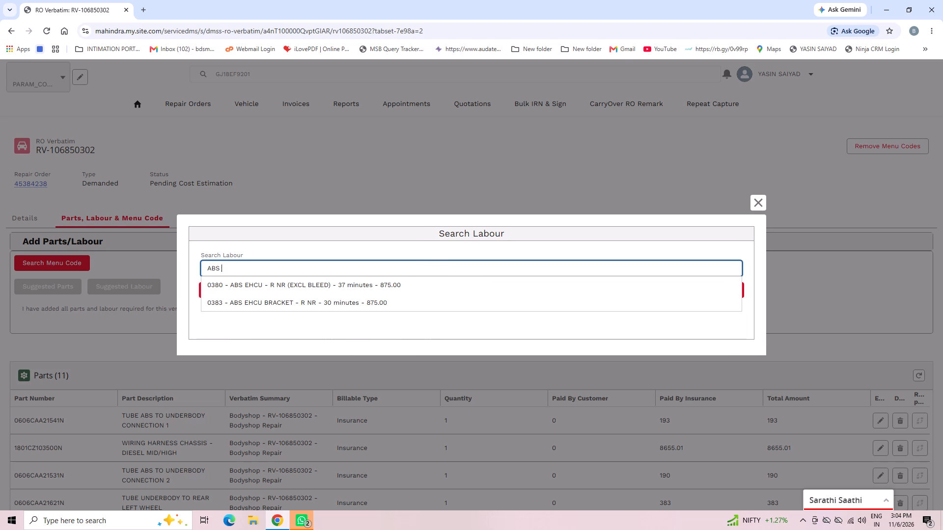
left_click(757, 204)
Search the labour operations again for ABS and look through the matching entries.
scroll(440, 451, "down", 2)
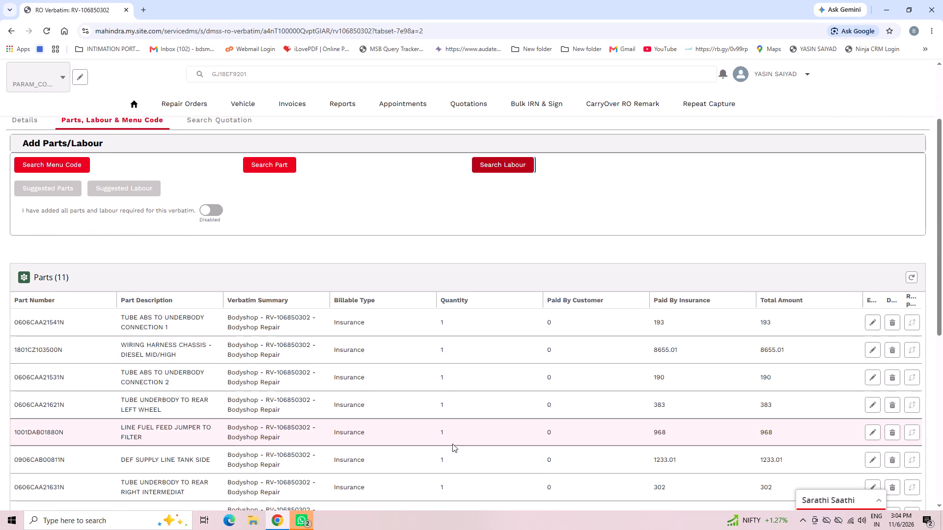
left_click(508, 165)
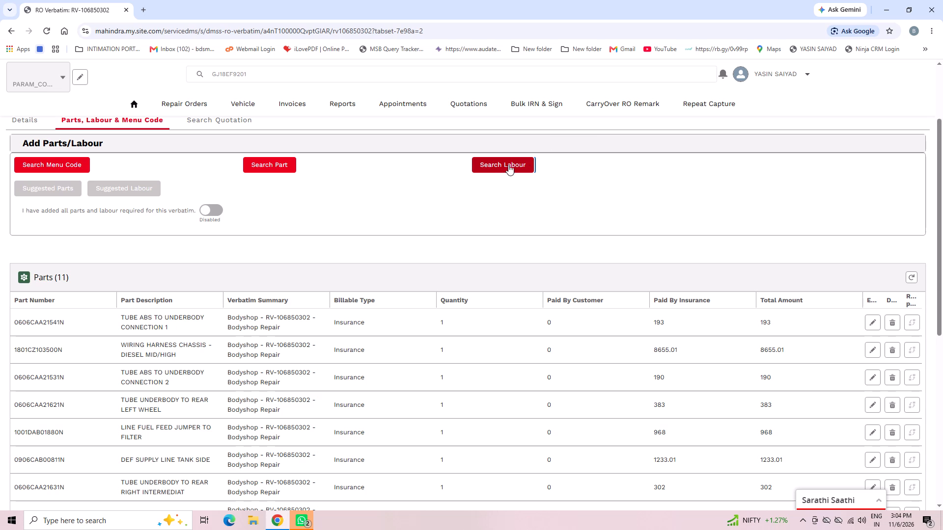
left_click(229, 265)
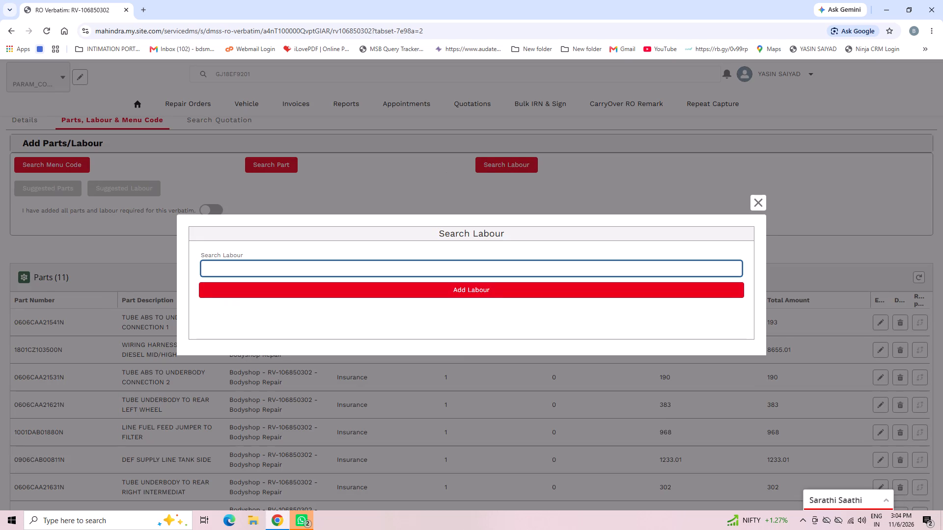
type("AB")
key("s")
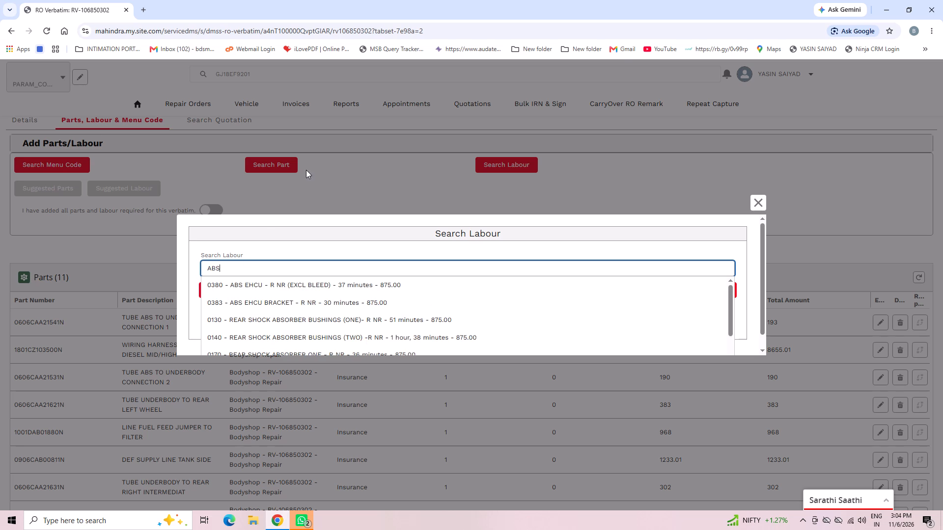
scroll(294, 301, "down", 4)
Search the labour operations for BRACK PIPE and ABS BRACK PIPE, and close the search without adding a labour.
key("BackSpace")
key("BackSpace")
key("BackSpace")
key("BackSpace")
key("BackSpace")
key("BackSpace")
key("BackSpace")
key("BackSpace")
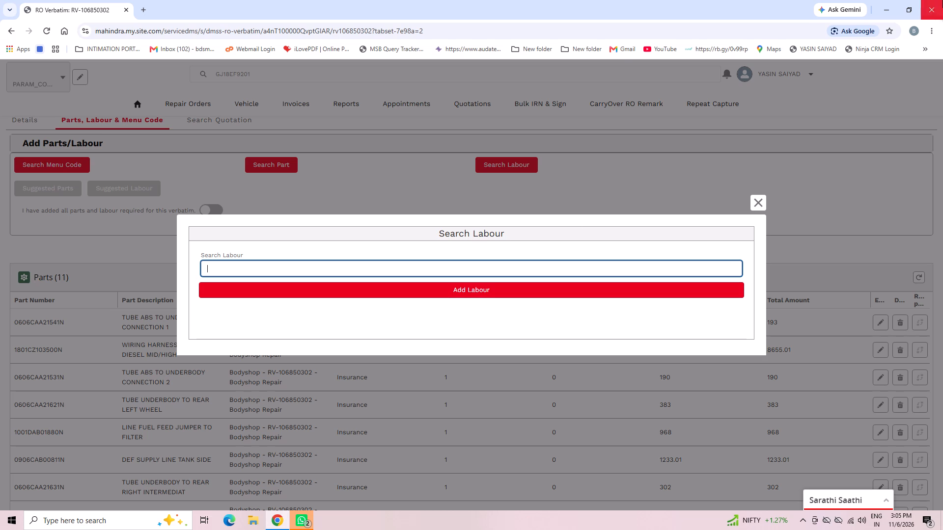
type("BRACK PIPE")
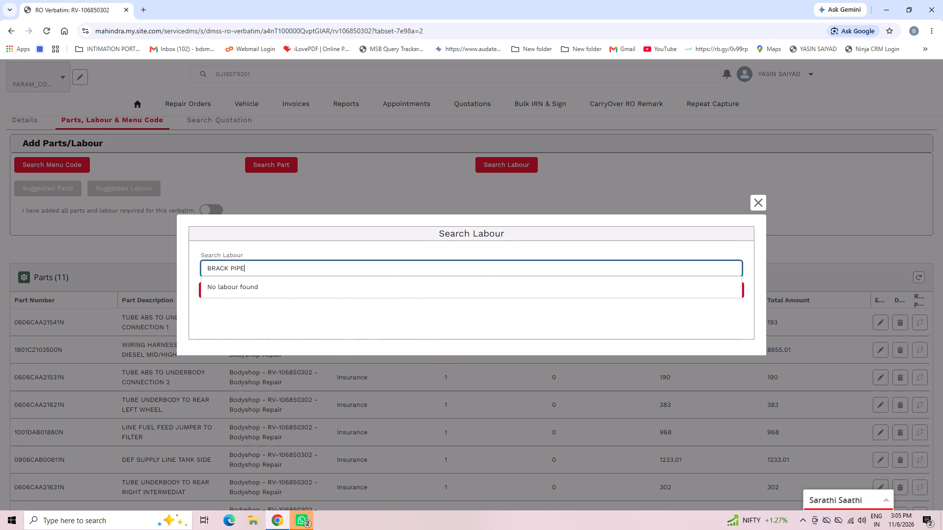
key("Left")
key("Left")
key("Left")
key("Left")
key("Left")
key("Left")
key("Left")
key("Left")
key("Left")
key("Left")
key("Left")
key("Left")
key("Left")
key("Left")
key("Left")
key("Left")
key("Left")
type("ABS")
key("space")
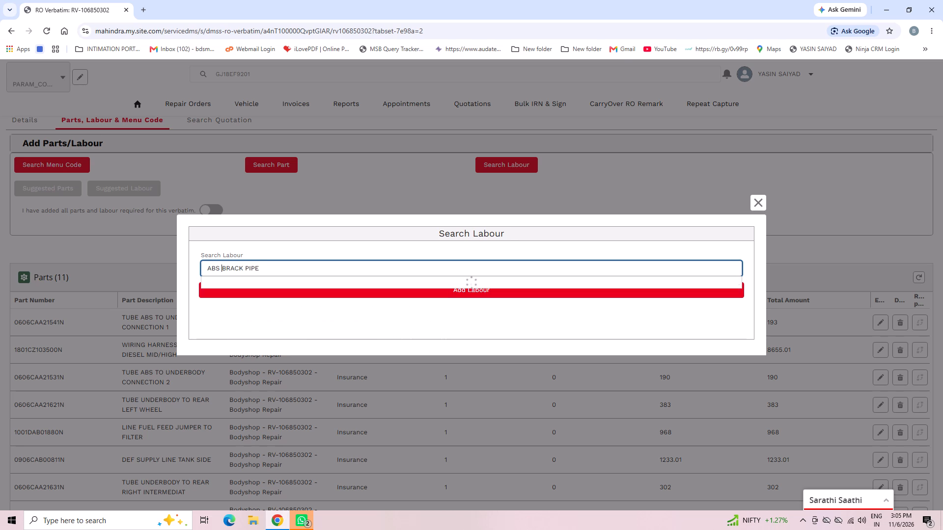
key("BackSpace")
key("BackSpace")
key("BackSpace")
key("BackSpace")
key("BackSpace")
key("BackSpace")
key("BackSpace")
key("BackSpace")
key("BackSpace")
key("BackSpace")
key("BackSpace")
key("BackSpace")
key("BackSpace")
key("BackSpace")
key("BackSpace")
key("BackSpace")
key("BackSpace")
key("BackSpace")
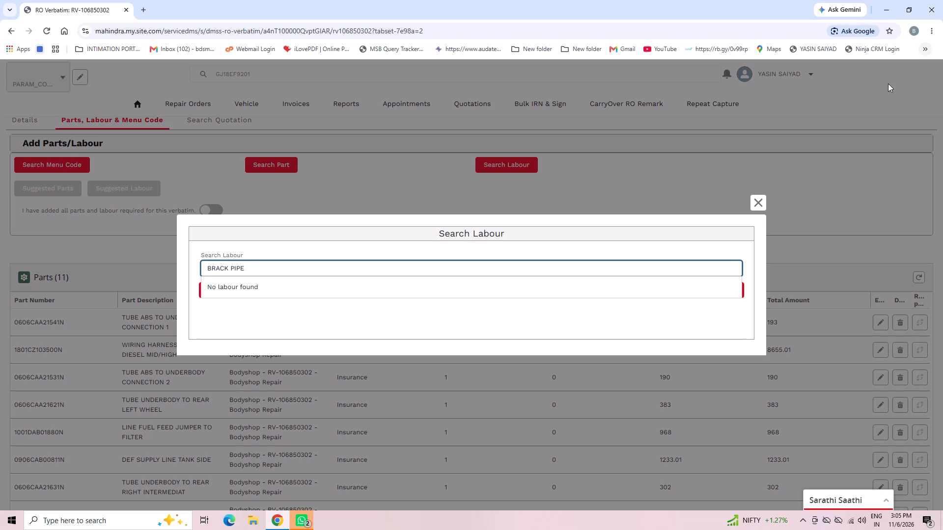
left_click(753, 204)
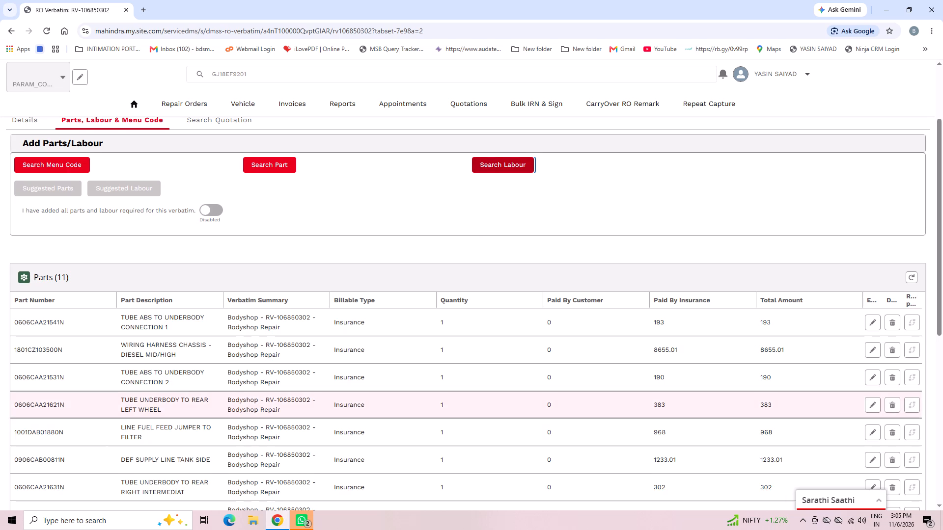
Review the parts and labours already added to the Bodyshop Repair verbatim, comparing the part descriptions with the labour descriptions.
scroll(187, 390, "down", 5)
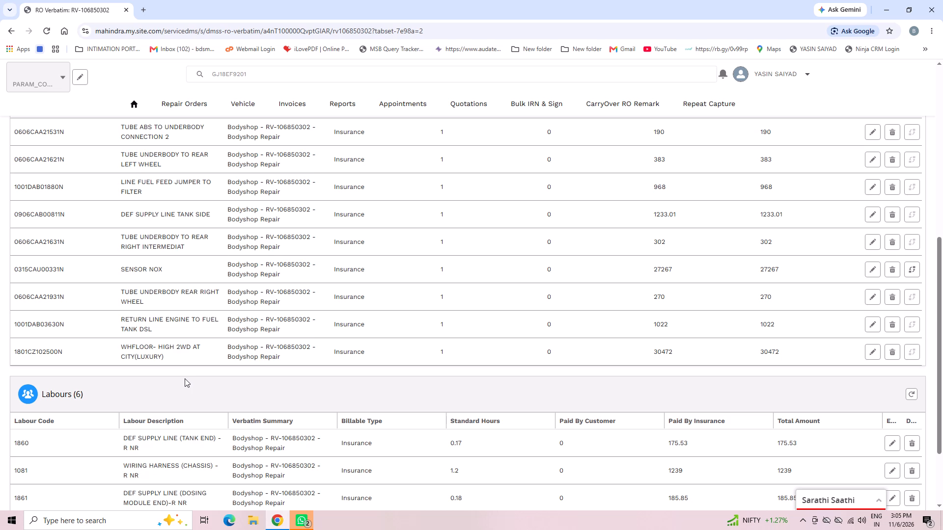
scroll(184, 378, "up", 1)
scroll(183, 379, "down", 2)
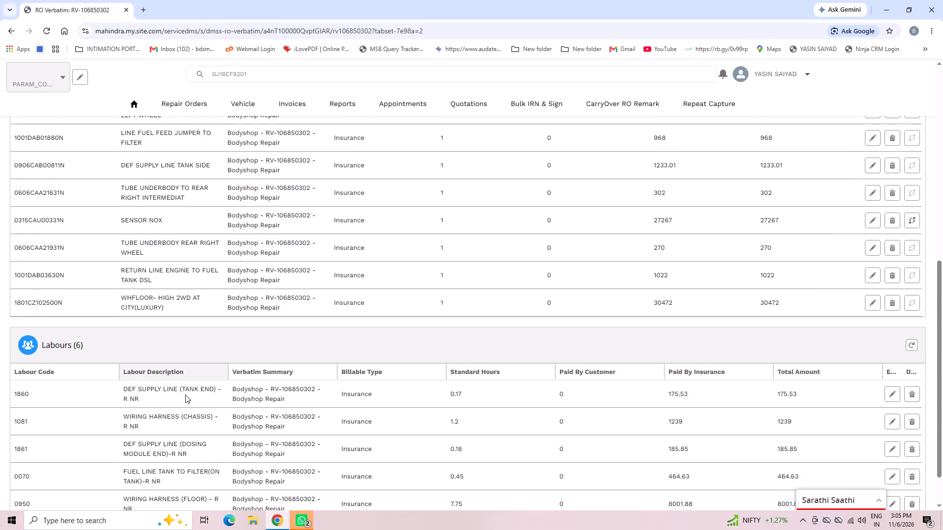
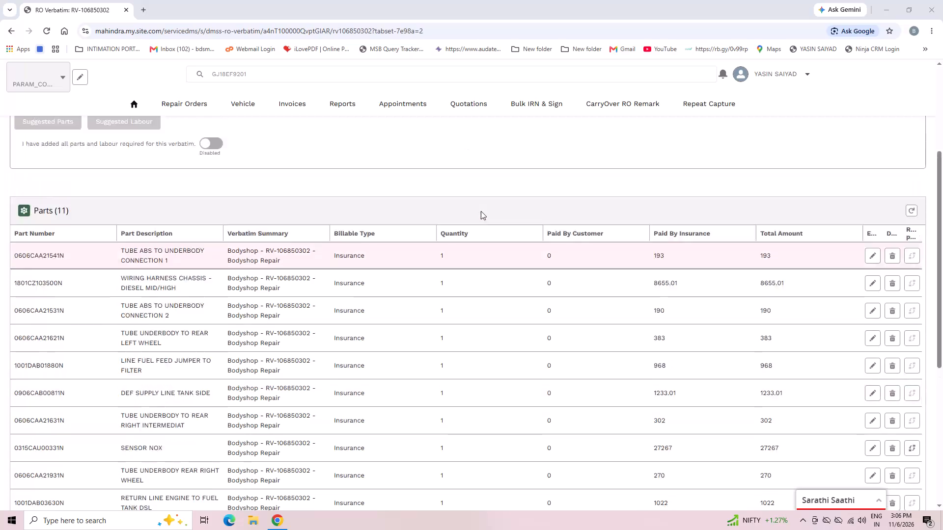
Reopen the labour search for the verbatim and search the labour operations for ABS.
left_click(500, 265)
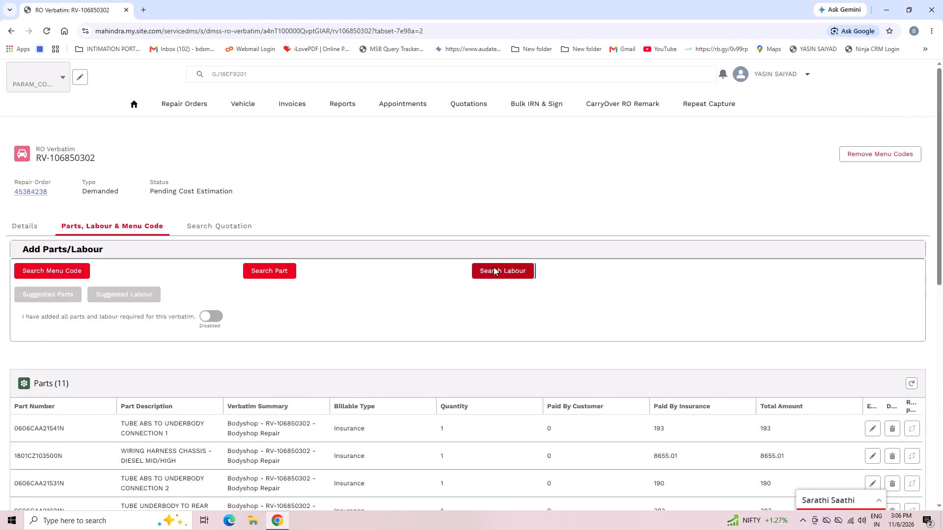
left_click(257, 267)
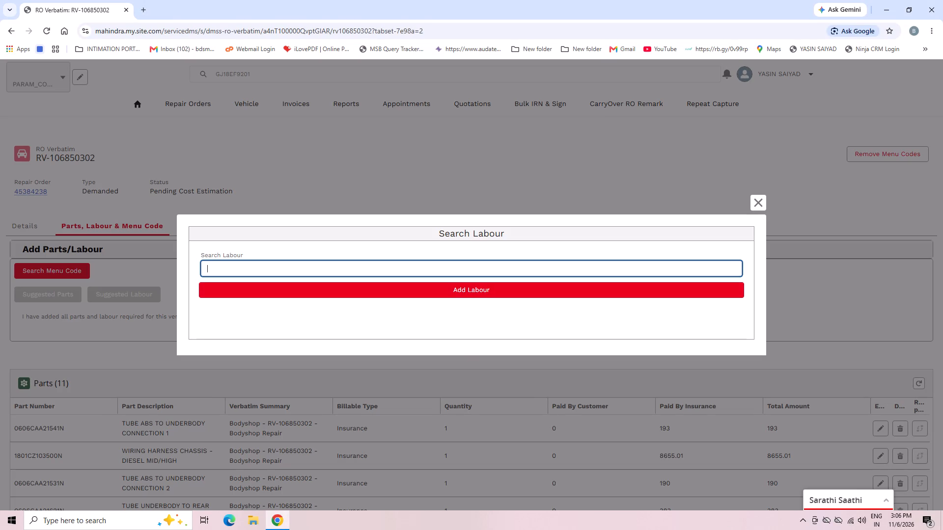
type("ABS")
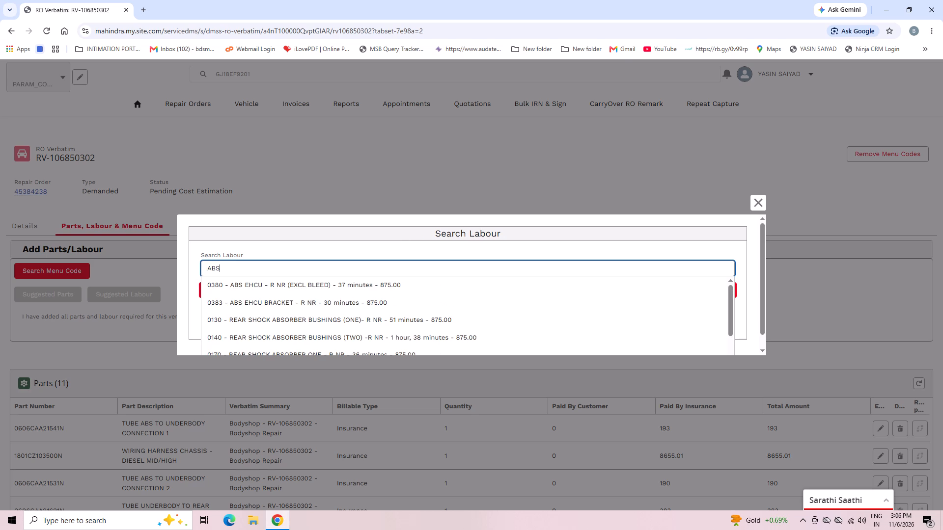
Search the labour operations for ABS TUBE and for WIR, clearing each search term.
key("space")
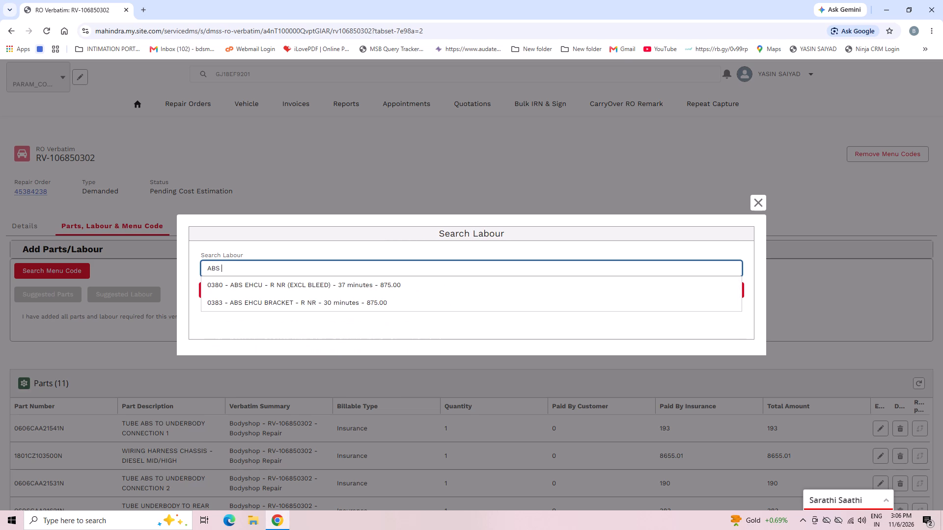
type("TUBE")
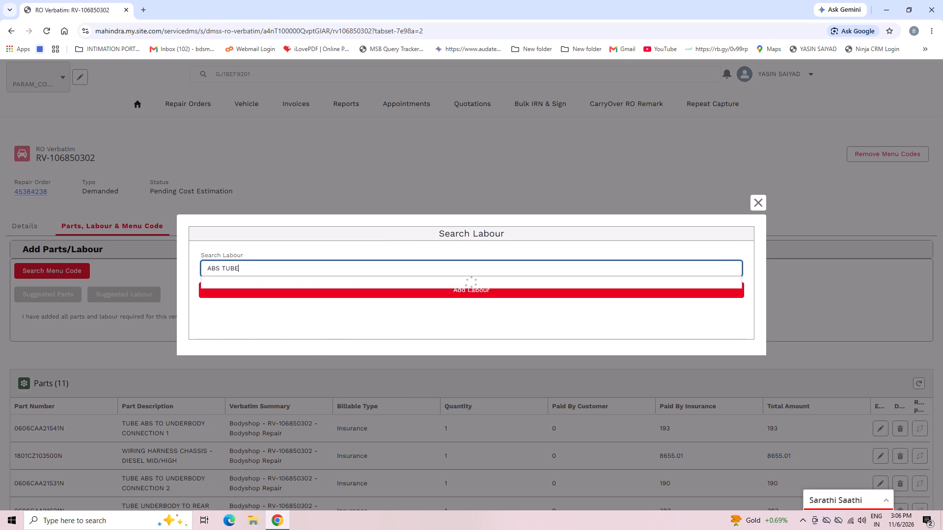
key("space")
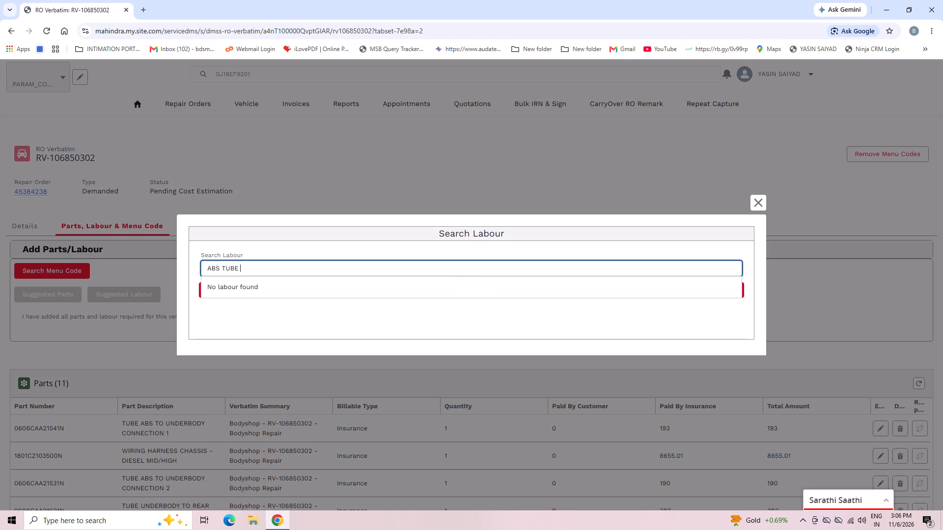
key("BackSpace")
key("BackSpace")
key("BackSpace")
key("BackSpace")
key("BackSpace")
key("BackSpace")
key("BackSpace")
key("BackSpace")
key("BackSpace")
key("BackSpace")
key("BackSpace")
key("BackSpace")
key("BackSpace")
key("BackSpace")
key("BackSpace")
key("BackSpace")
key("BackSpace")
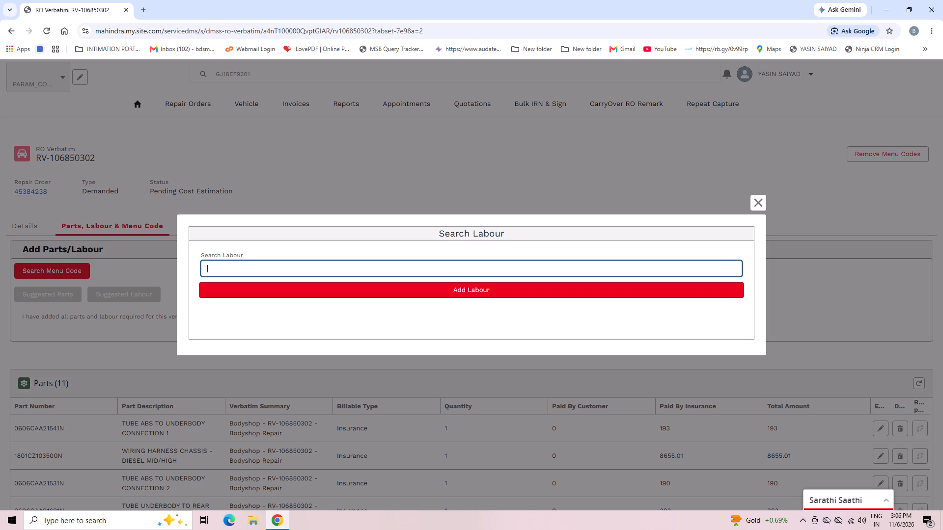
type("WIR")
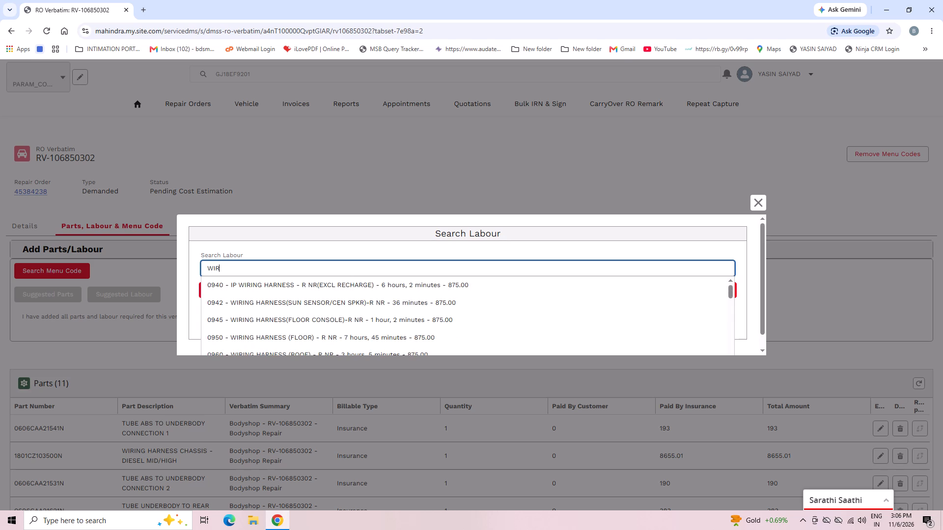
key("BackSpace")
key("BackSpace")
key("BackSpace")
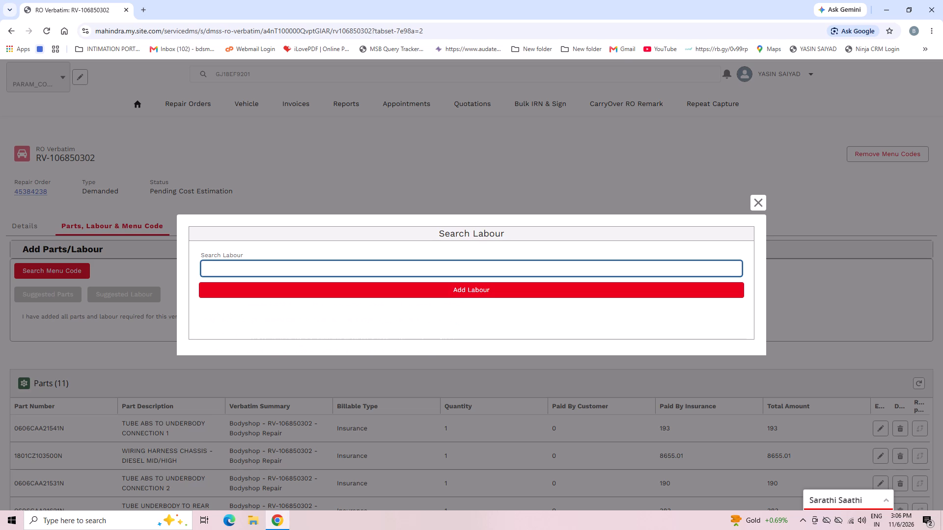
Search the labour operations for BRACK LINE and BRACK LINE TUBE, and clear the search term.
key("b")
type("RACK LINE")
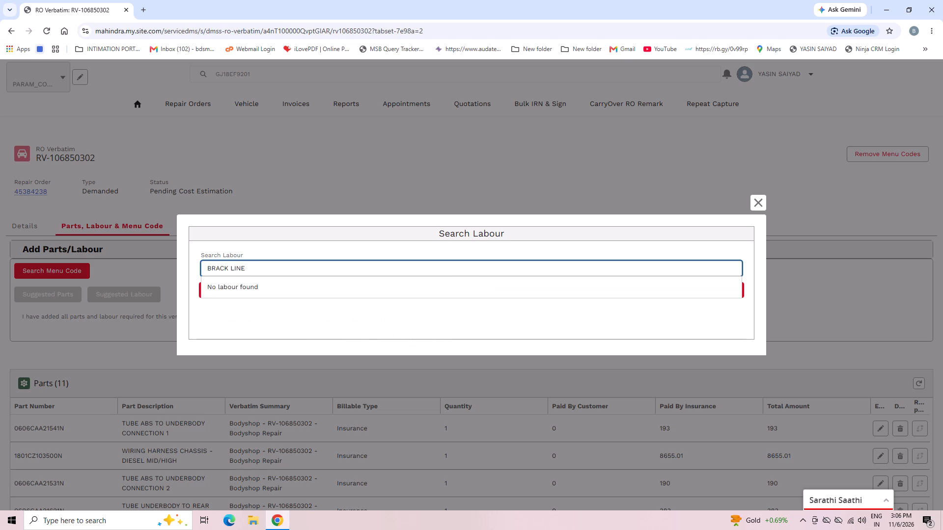
key("space")
type("TUBE")
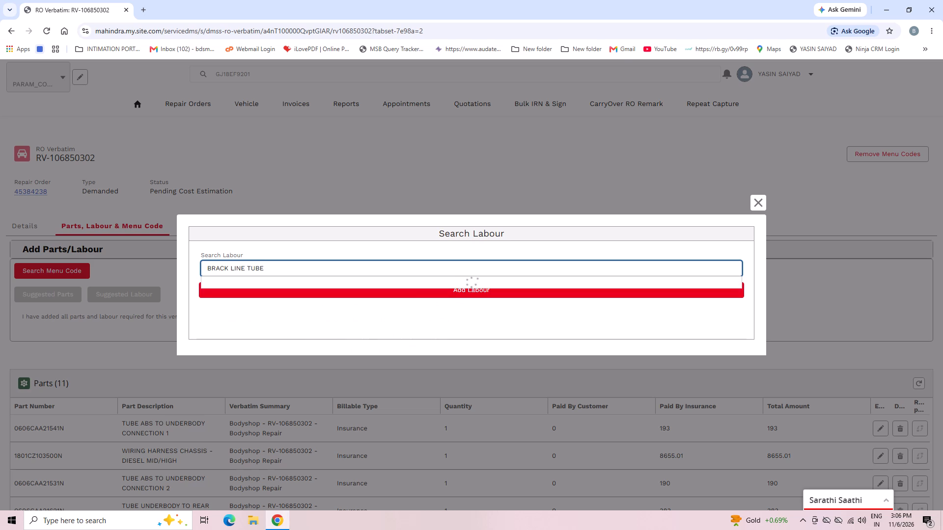
key("BackSpace")
key("BackSpace")
key("BackSpace")
key("BackSpace")
key("BackSpace")
key("BackSpace")
key("BackSpace")
key("BackSpace")
key("BackSpace")
key("BackSpace")
key("BackSpace")
key("BackSpace")
key("BackSpace")
key("BackSpace")
key("BackSpace")
key("BackSpace")
key("BackSpace")
key("BackSpace")
key("BackSpace")
key("BackSpace")
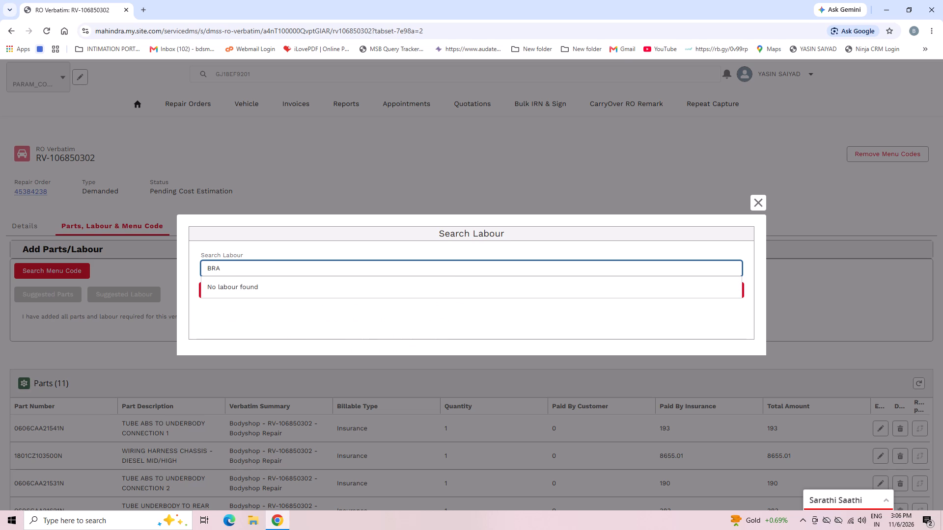
Search the labour operations for TUBE, look through the matching entries, and close the search without adding a labour.
type("TUBE")
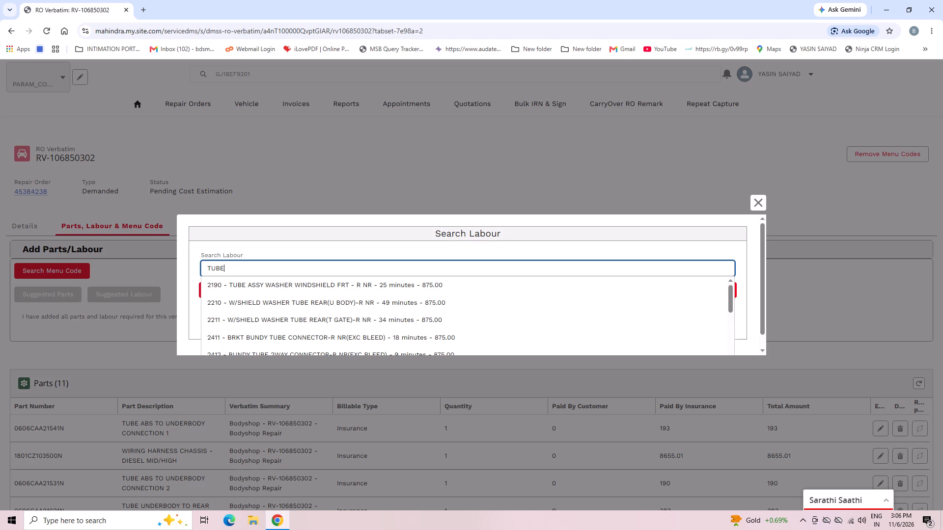
scroll(272, 318, "down", 1)
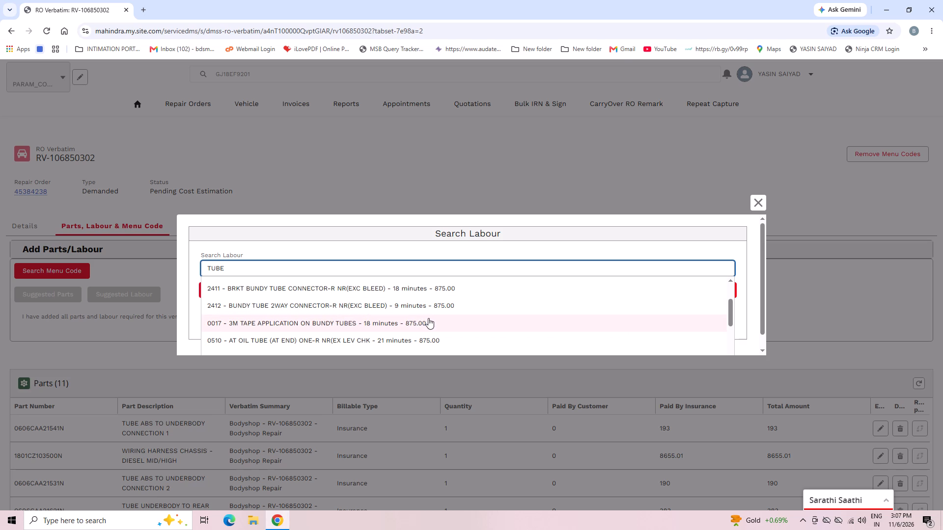
scroll(428, 318, "down", 1)
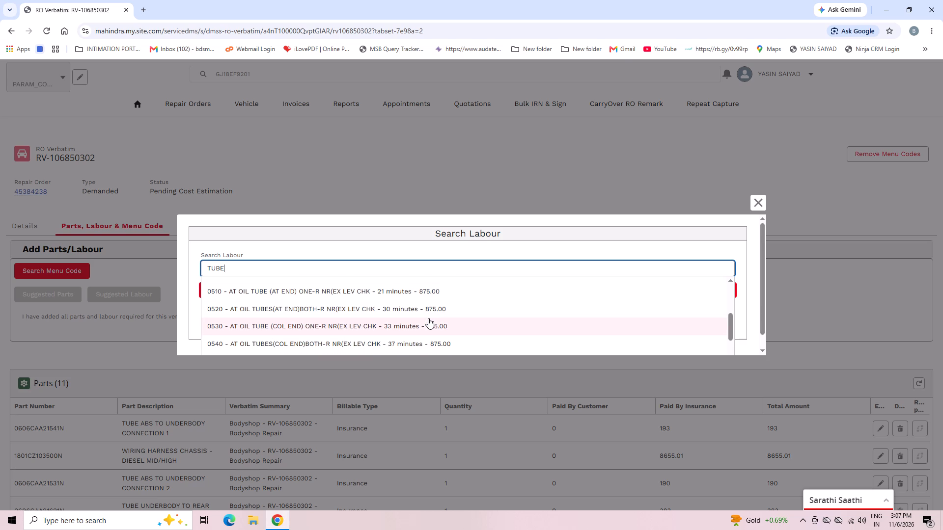
scroll(429, 318, "down", 1)
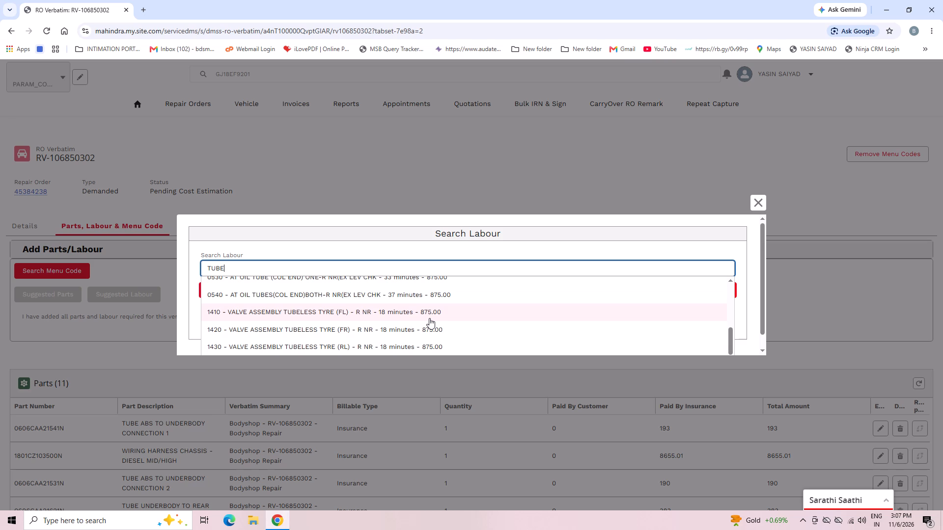
scroll(429, 318, "down", 2)
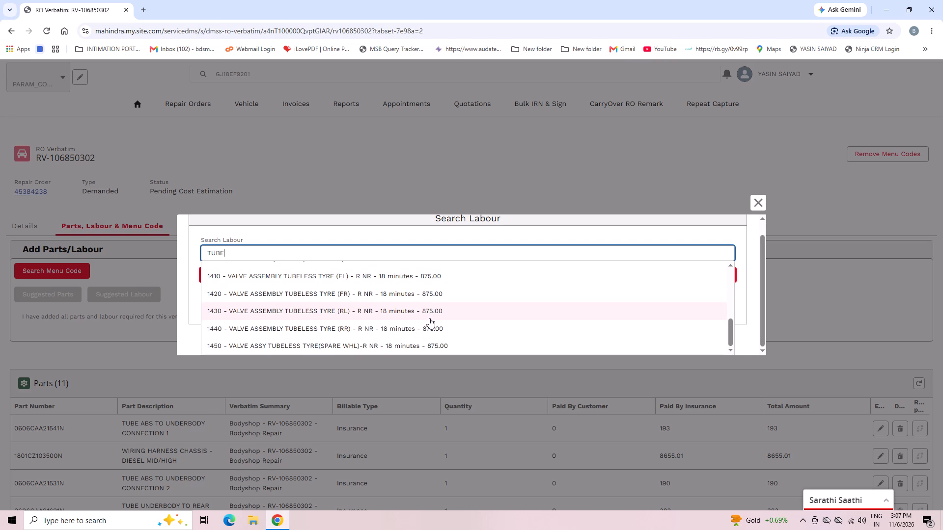
scroll(429, 318, "down", 2)
scroll(429, 318, "up", 2)
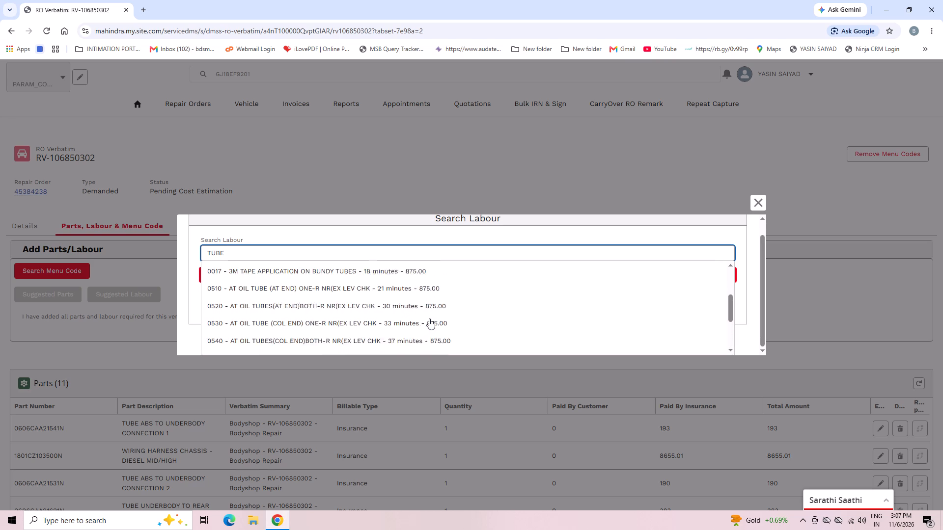
scroll(429, 321, "down", 1)
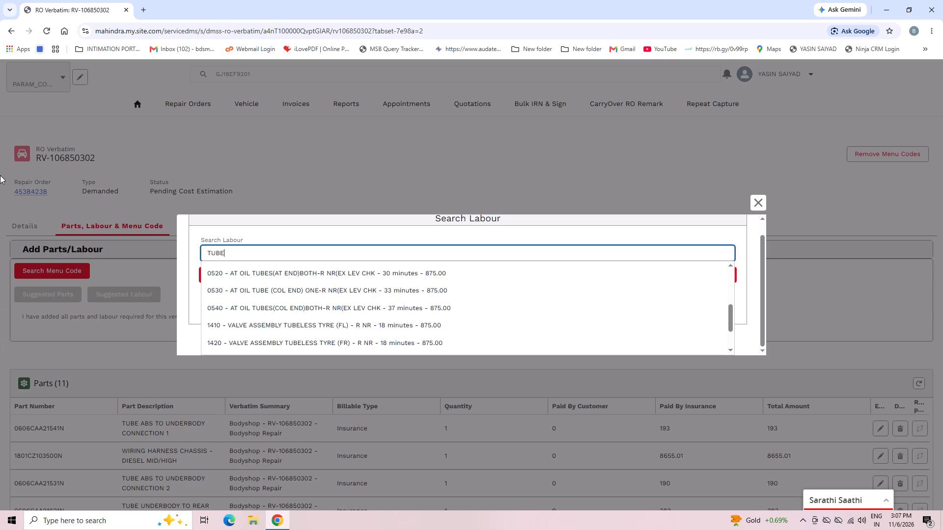
scroll(285, 301, "down", 2)
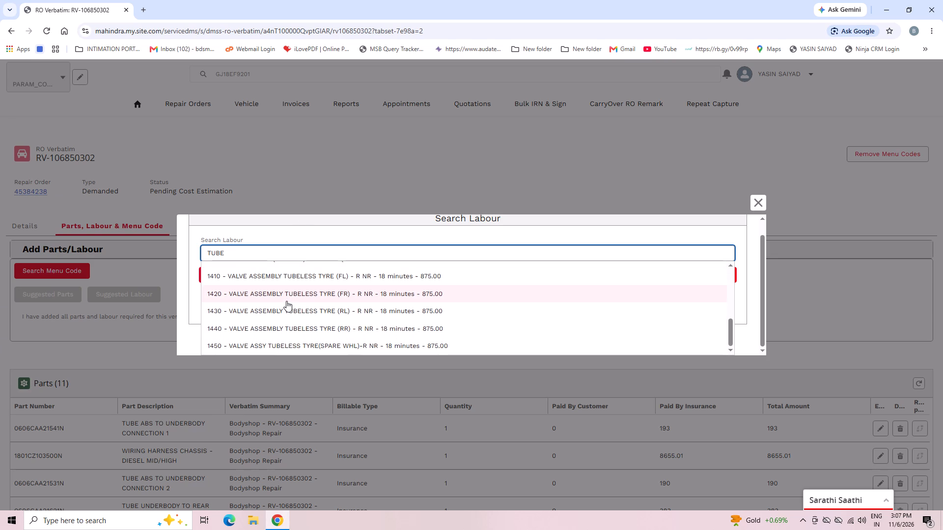
scroll(286, 301, "down", 1)
scroll(285, 301, "up", 2)
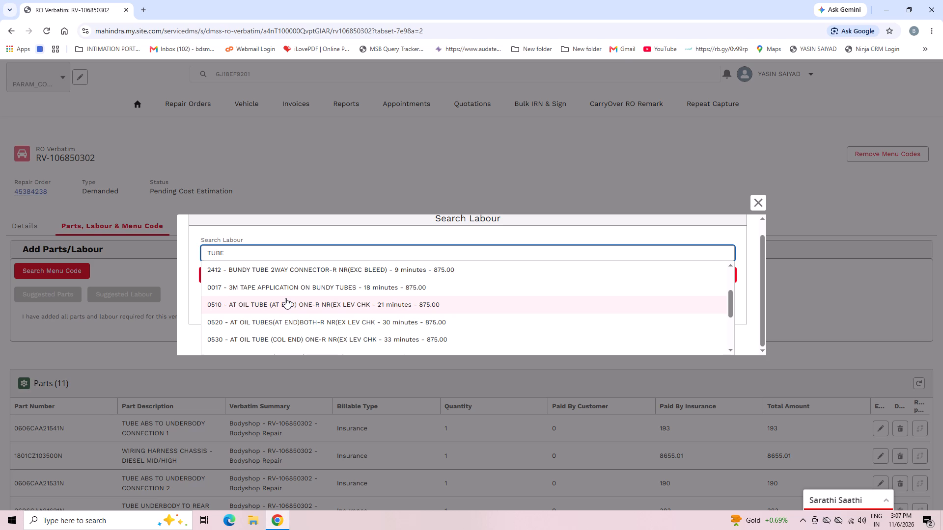
scroll(285, 298, "up", 3)
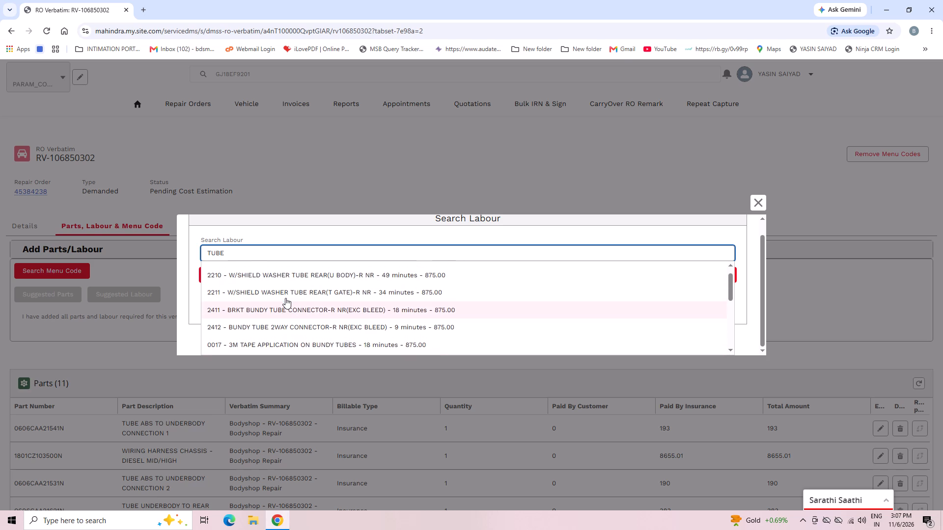
scroll(285, 298, "up", 2)
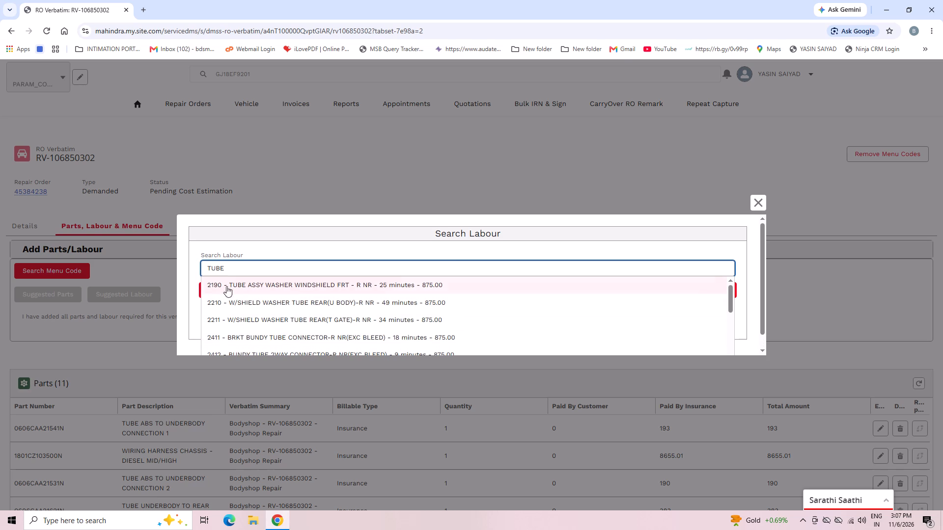
left_click(759, 199)
Search the labour operations again for BRACK, look through the matching entries, and close the search without adding a labour.
left_click(500, 267)
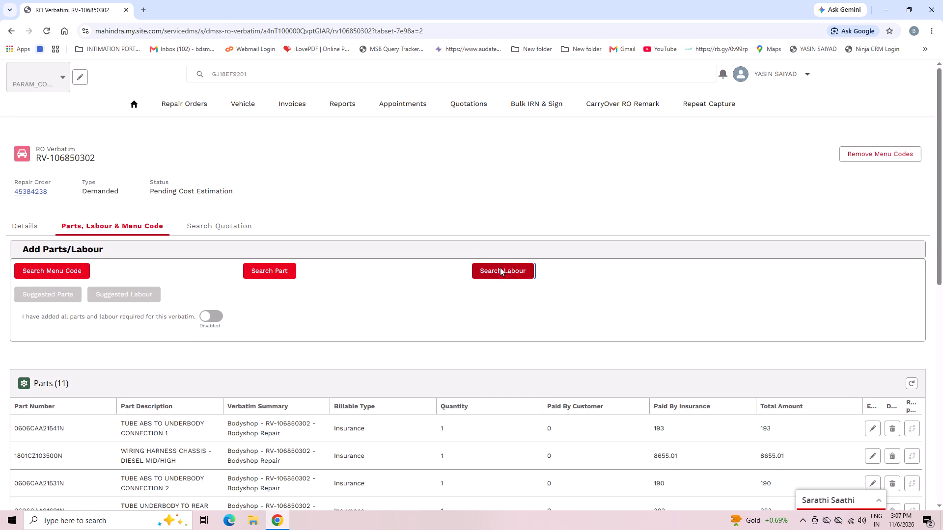
left_click(239, 268)
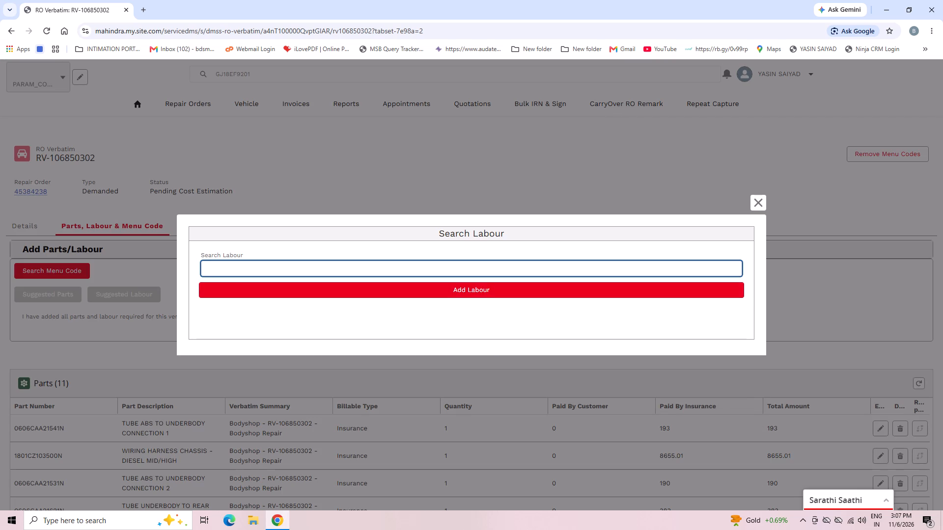
type("BRACK")
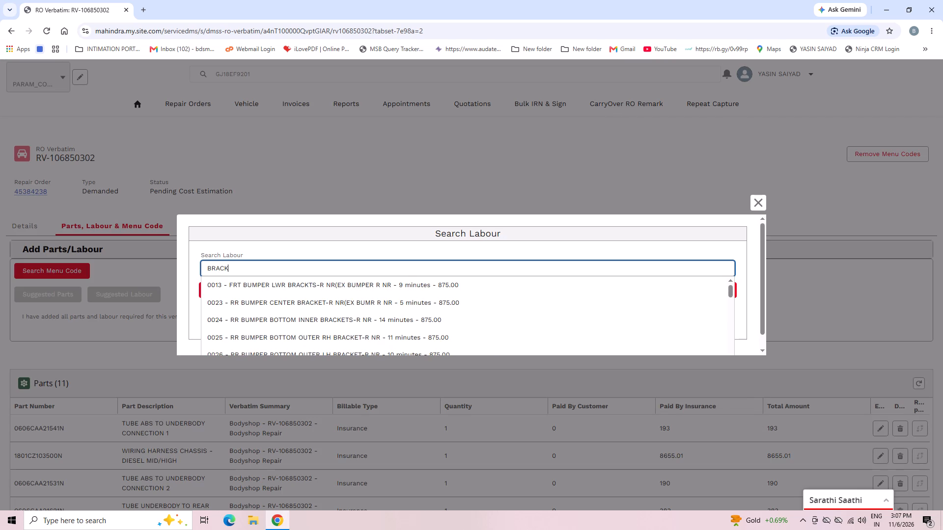
scroll(275, 307, "down", 1)
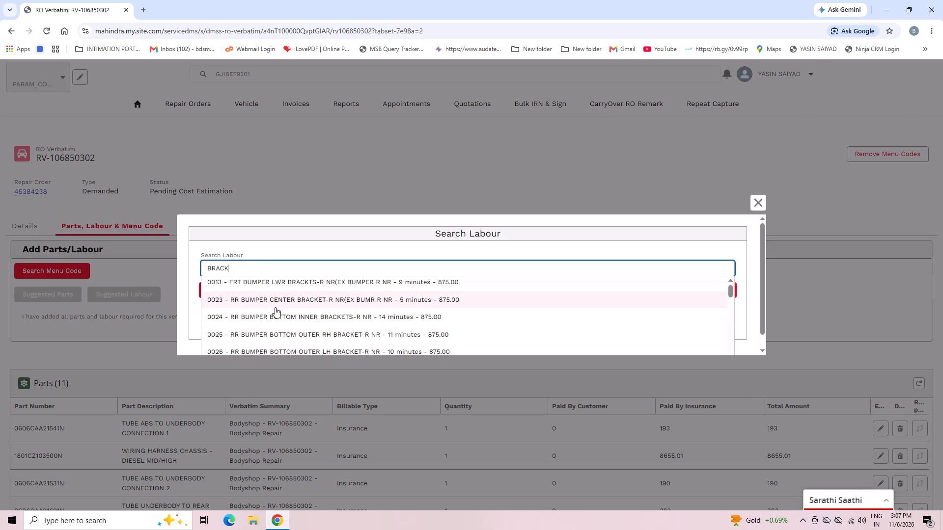
scroll(275, 307, "down", 4)
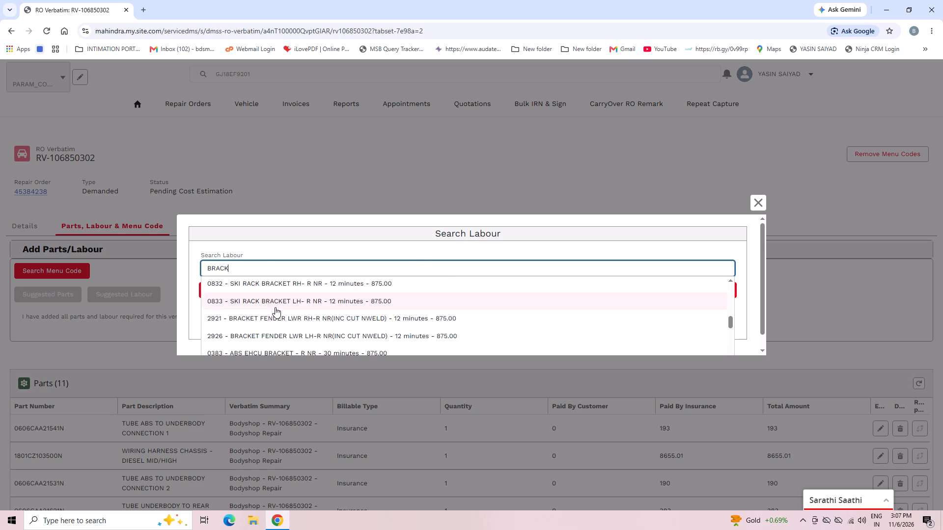
scroll(275, 307, "down", 2)
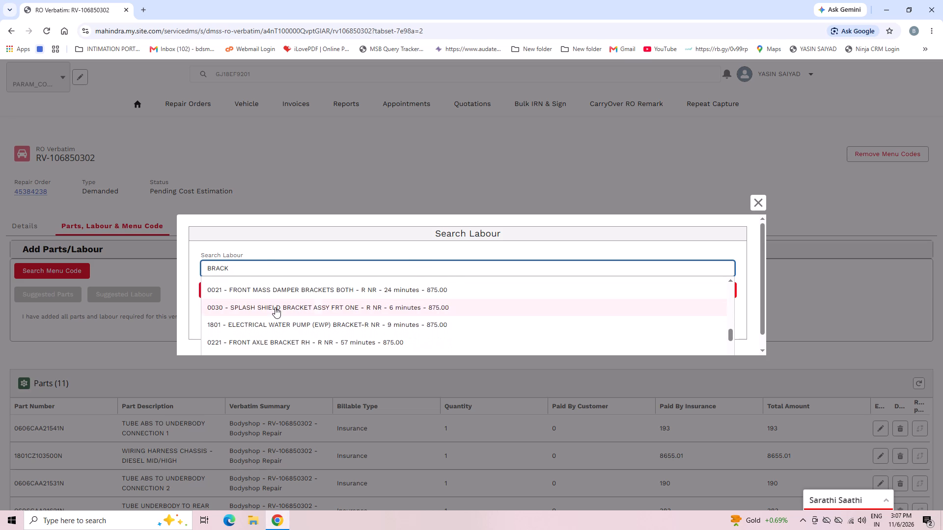
scroll(275, 307, "down", 3)
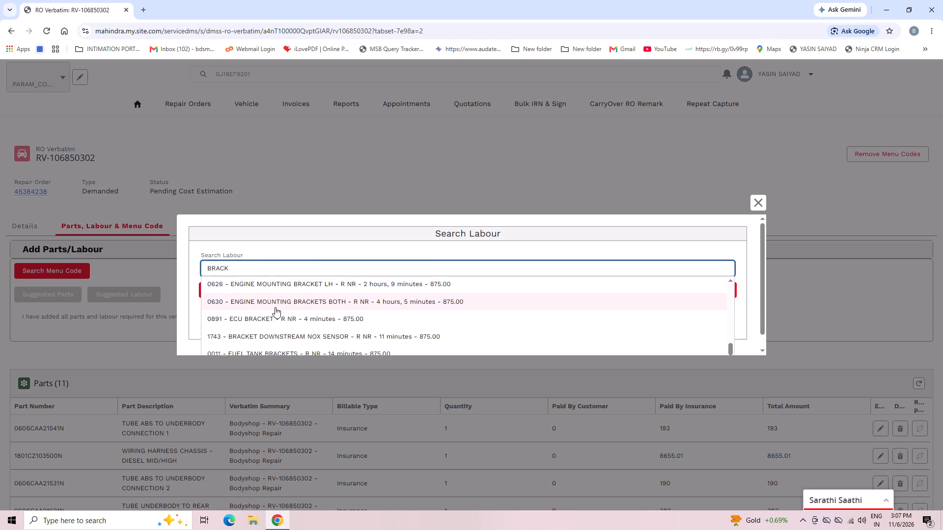
scroll(275, 307, "down", 3)
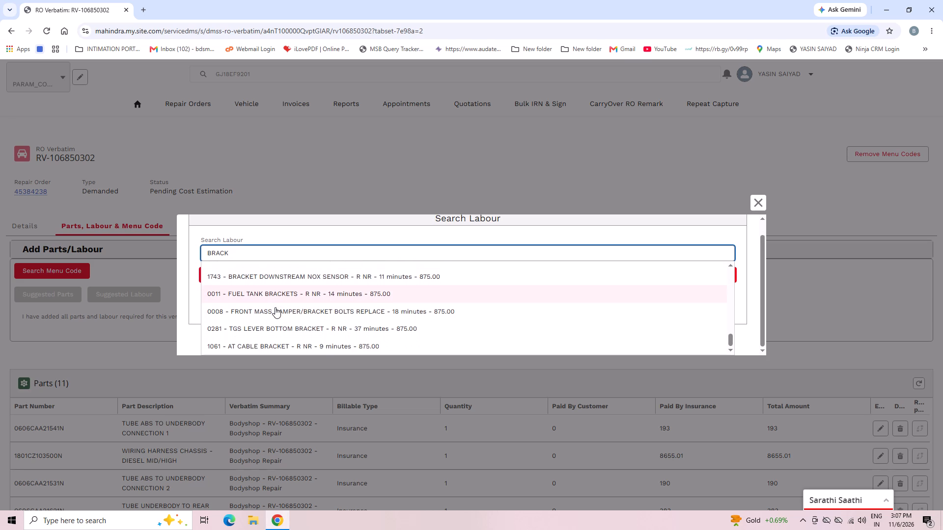
scroll(275, 307, "down", 2)
scroll(275, 307, "up", 2)
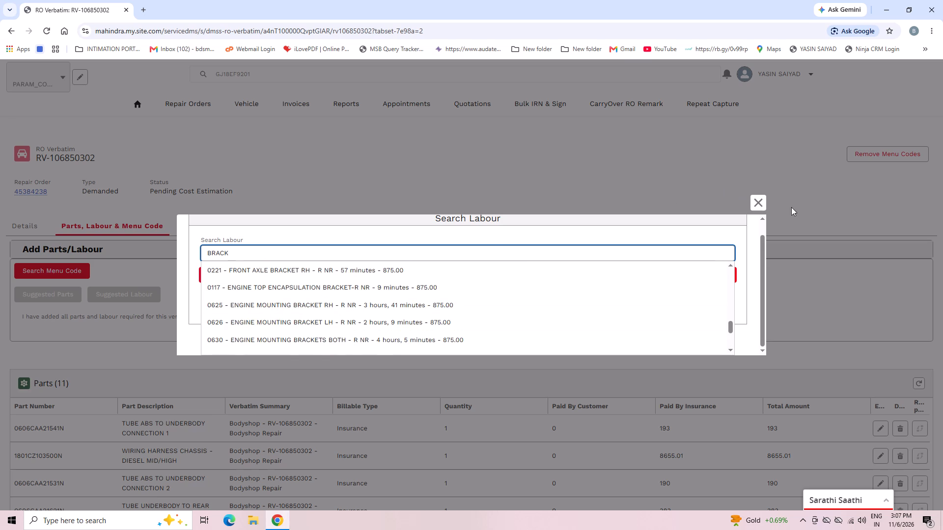
left_click(758, 205)
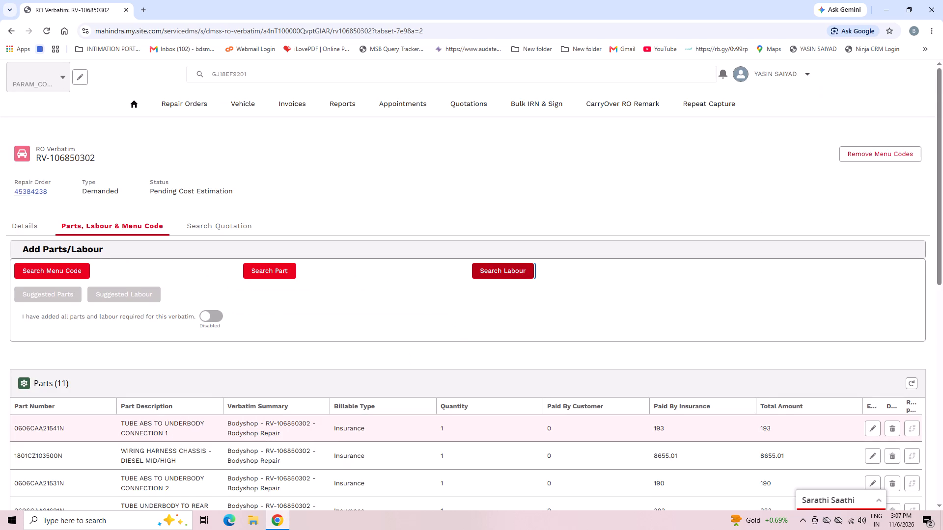
Declare that all parts and labour required for this verbatim have been added.
scroll(275, 432, "down", 1)
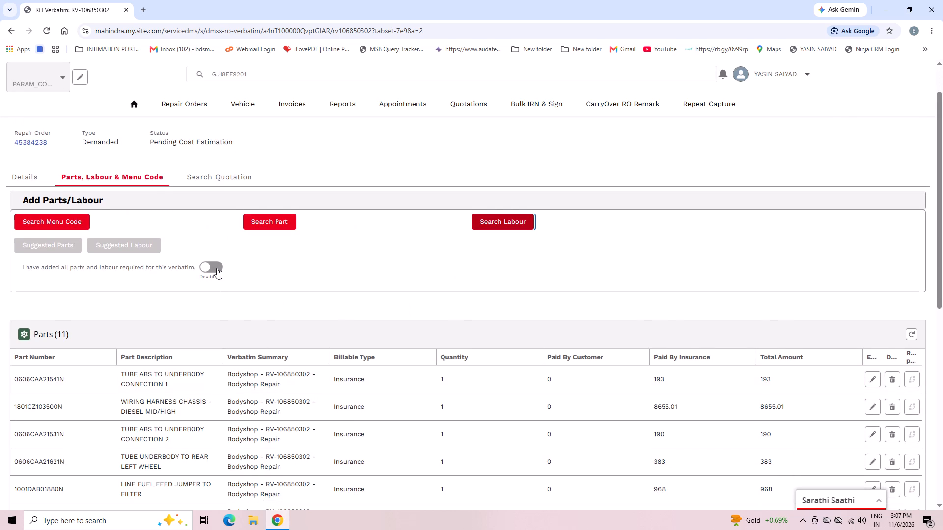
left_click(217, 268)
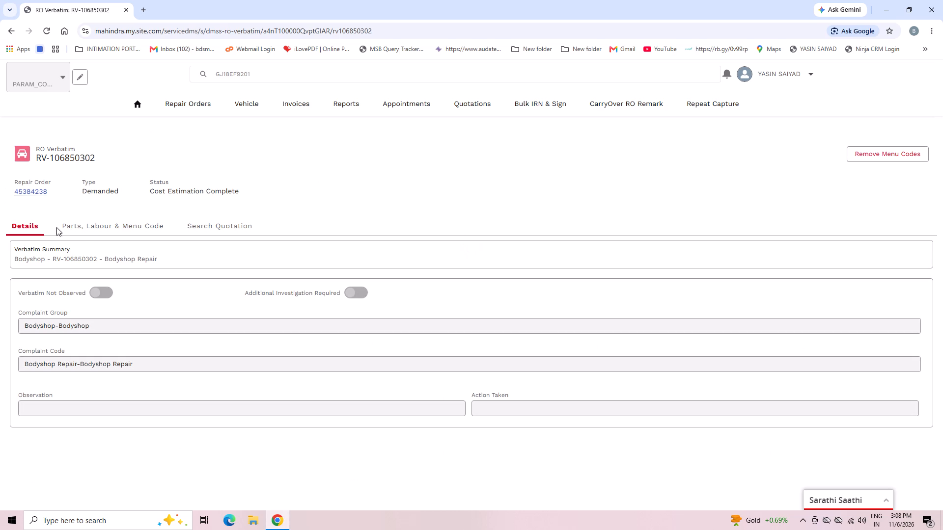
left_click(28, 192)
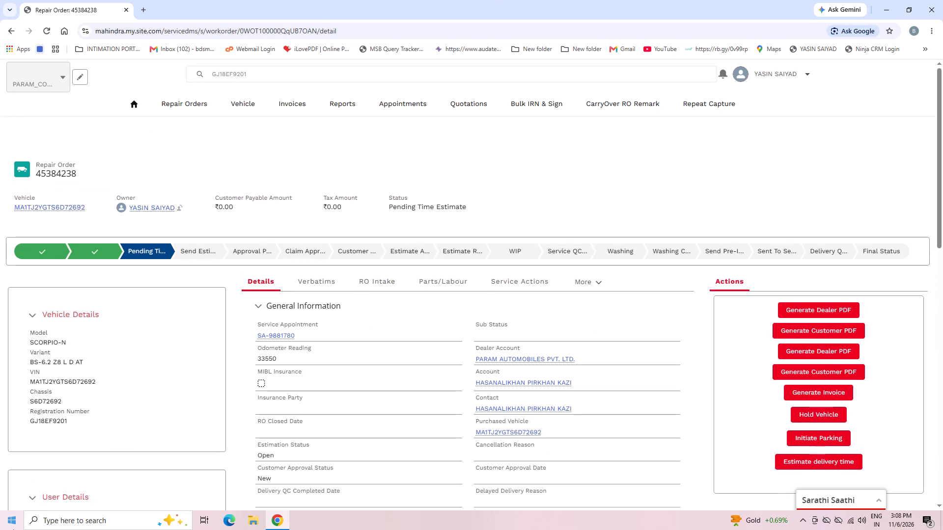
left_click(831, 462)
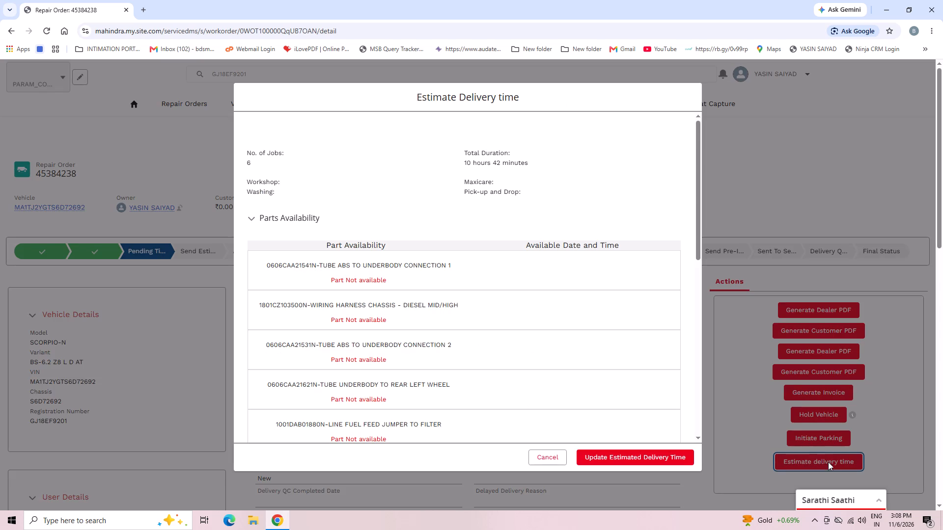
left_click_drag(698, 142, 709, 466)
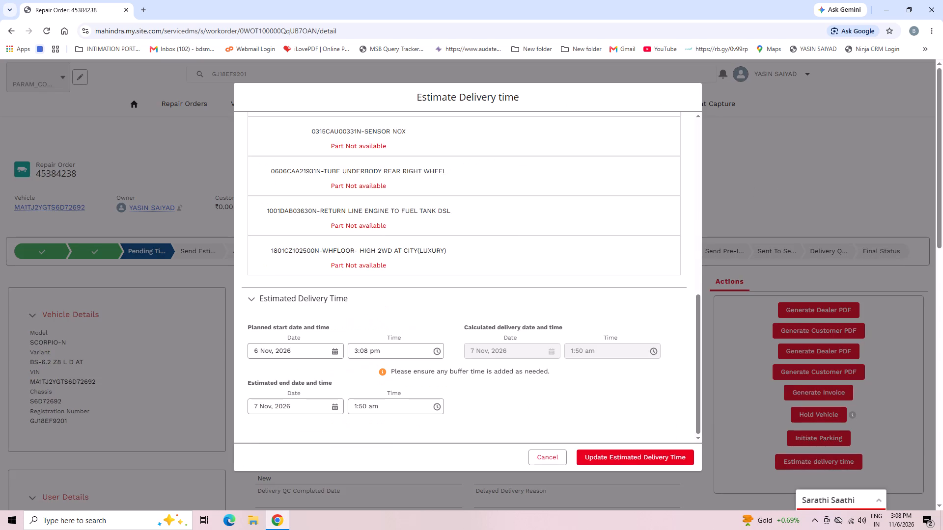
left_click(334, 345)
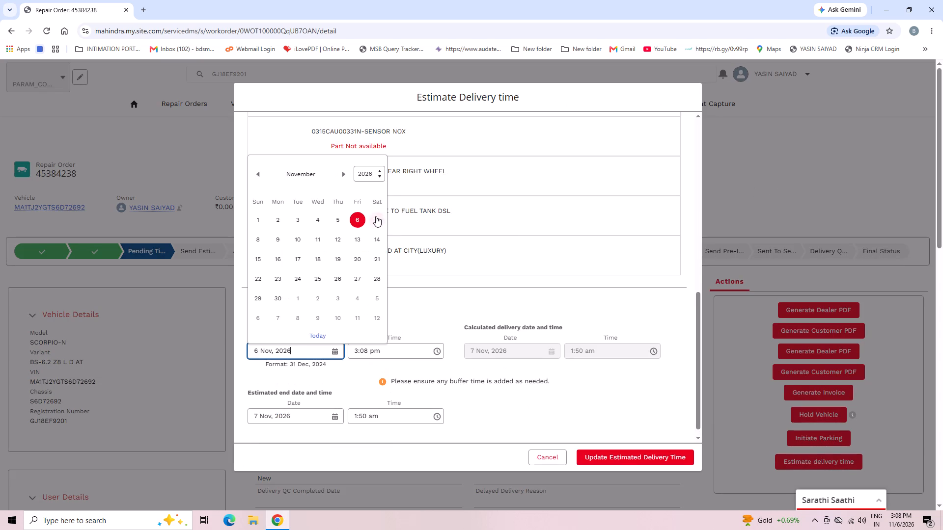
left_click(377, 219)
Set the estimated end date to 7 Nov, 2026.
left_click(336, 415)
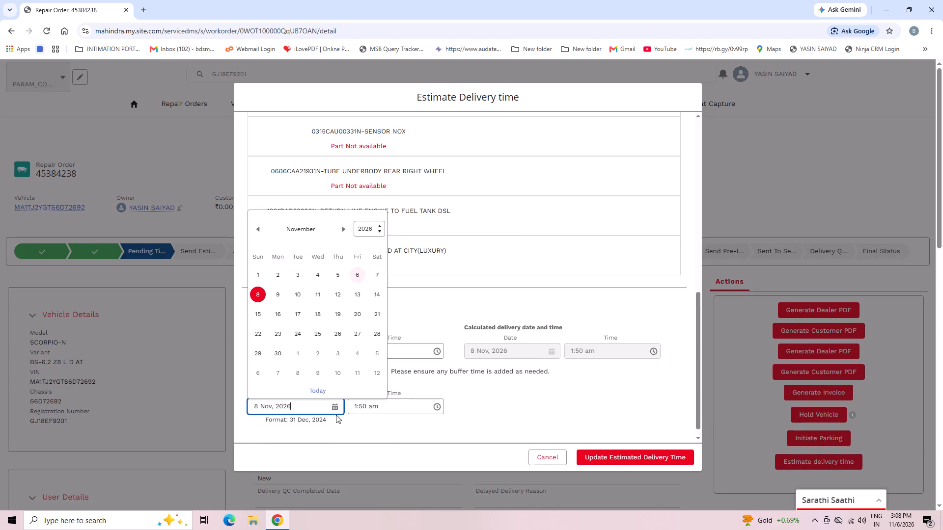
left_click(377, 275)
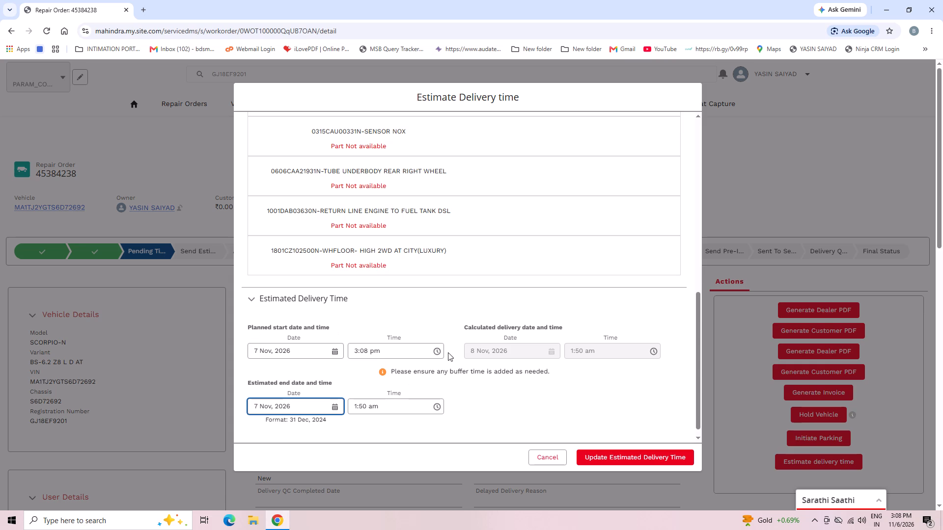
Set the planned start time to 6:30 pm.
left_click(434, 351)
scroll(409, 416, "down", 4)
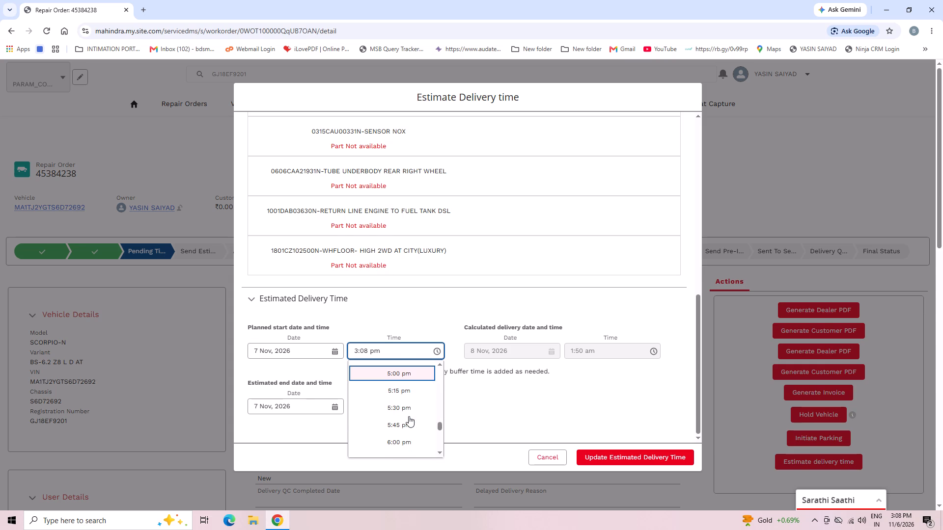
scroll(396, 439, "down", 1)
left_click(400, 428)
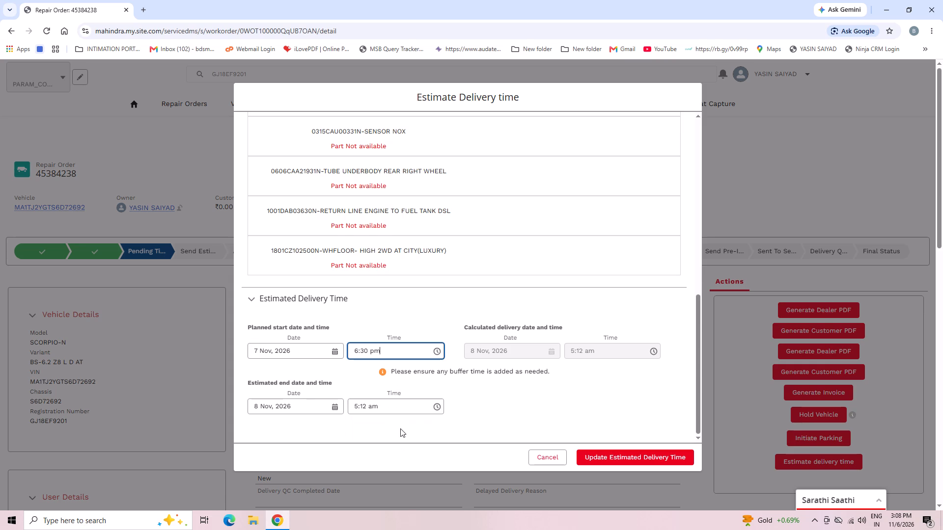
Set the estimated end to 6:30 pm on 7 Nov, 2026, and update the order's estimated delivery time.
left_click(438, 410)
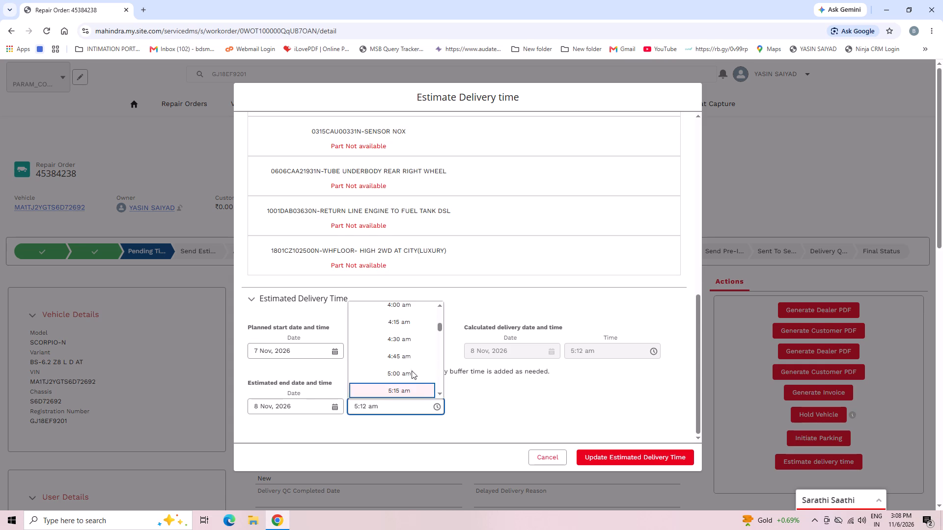
scroll(408, 358, "down", 2)
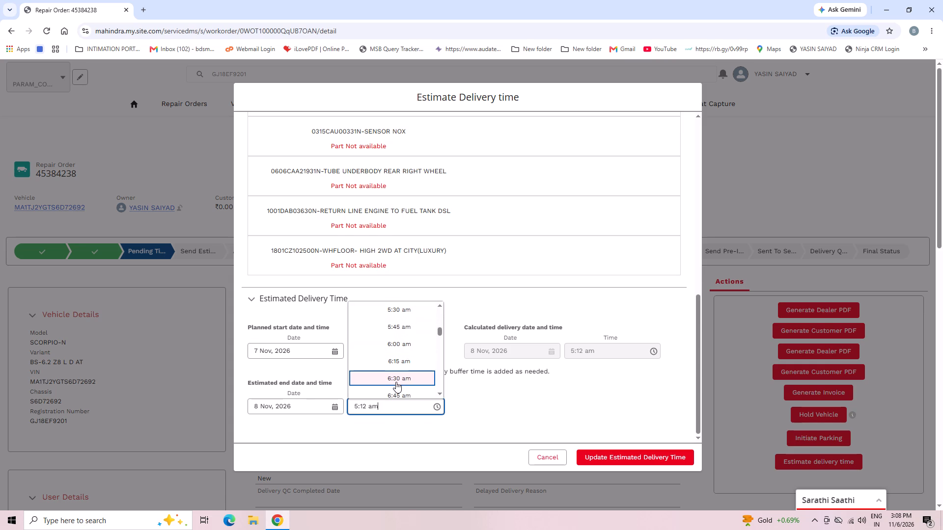
scroll(401, 374, "down", 4)
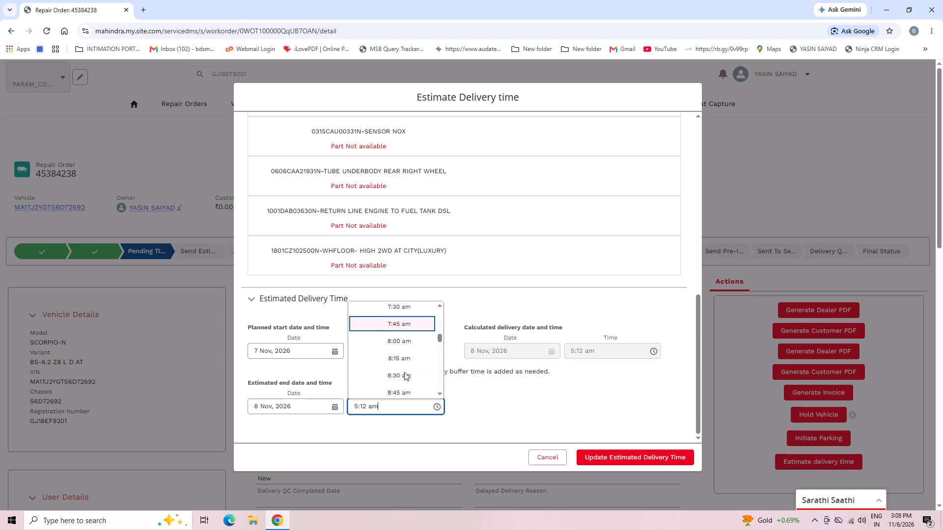
scroll(404, 372, "down", 8)
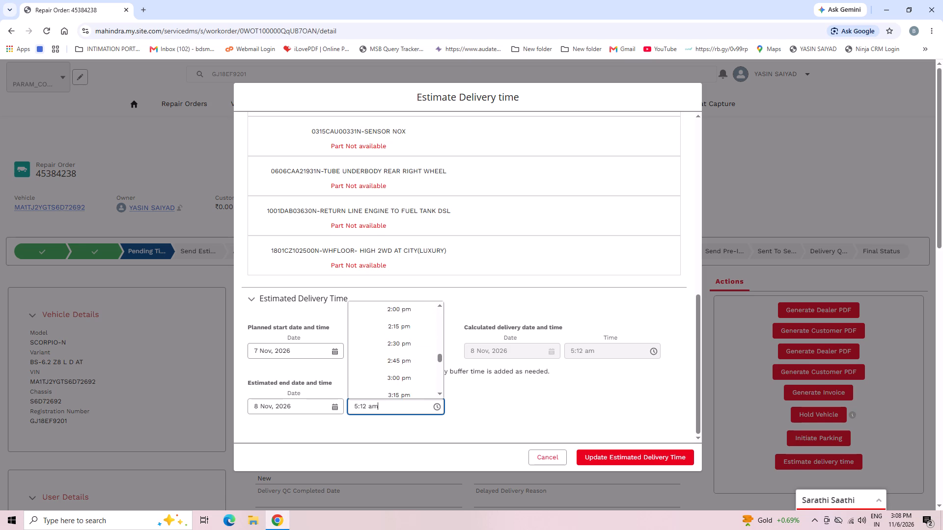
scroll(406, 371, "down", 5)
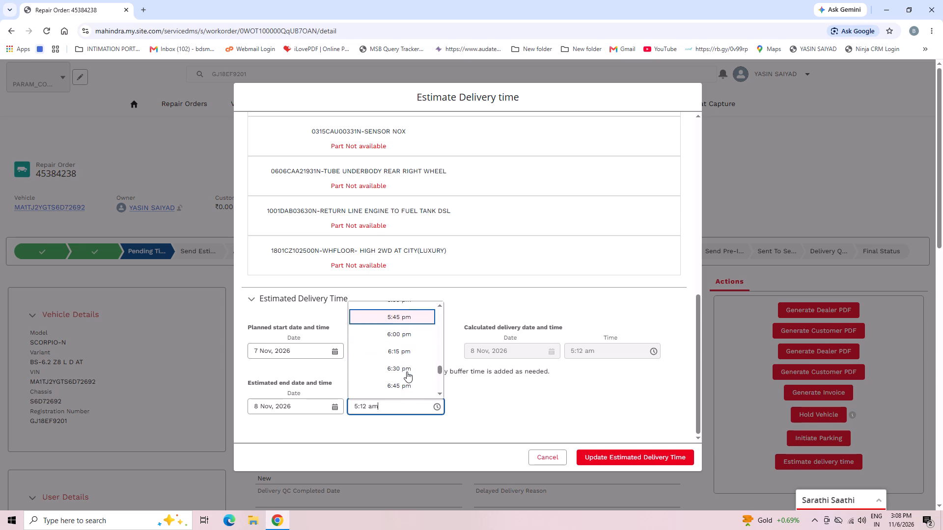
left_click(401, 370)
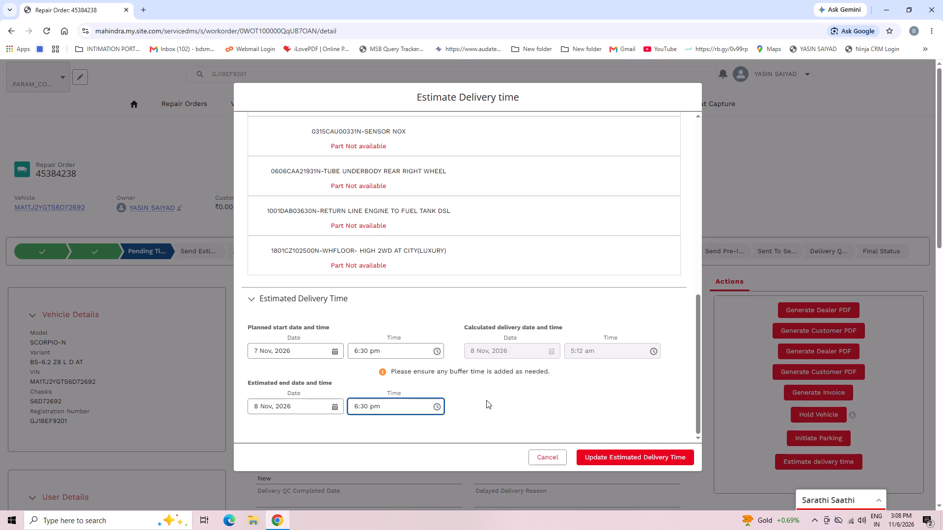
left_click(486, 400)
left_click(333, 409)
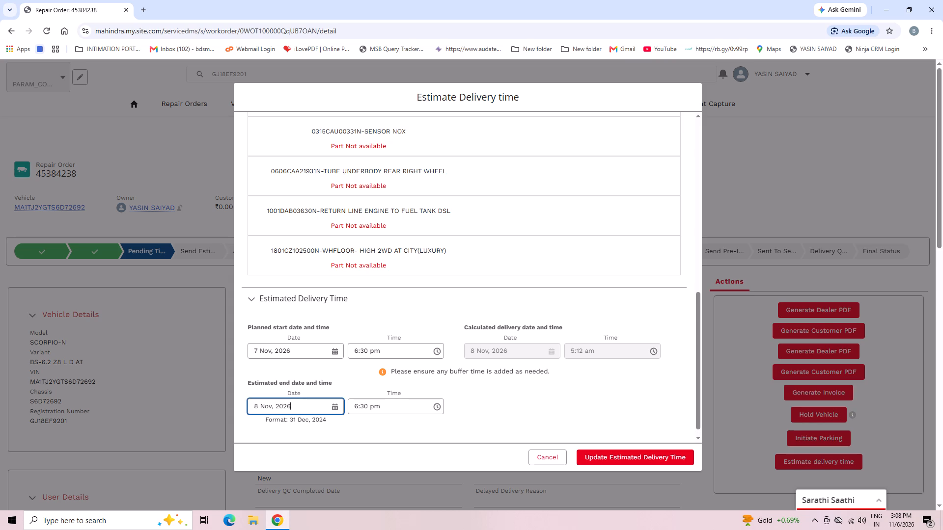
left_click(376, 274)
left_click(617, 456)
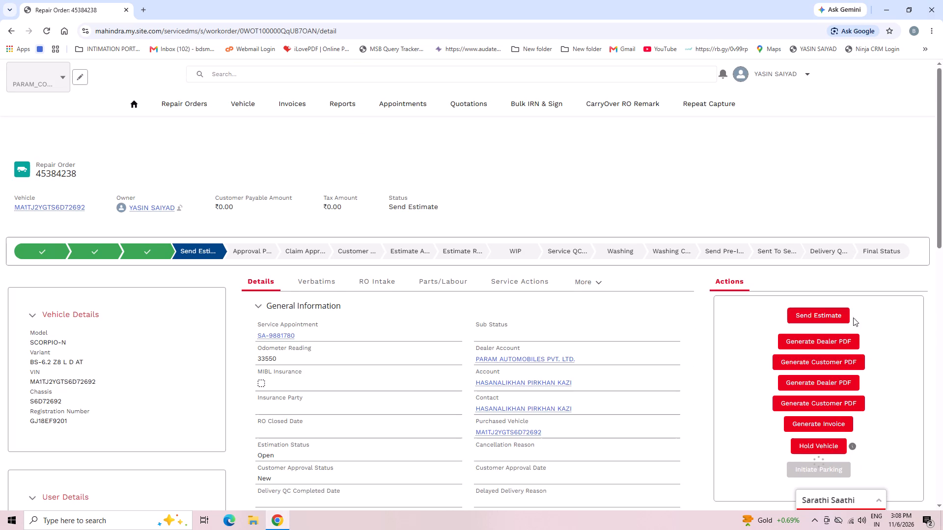
Send the repair order's estimate for approval as an insurance claim.
left_click(813, 320)
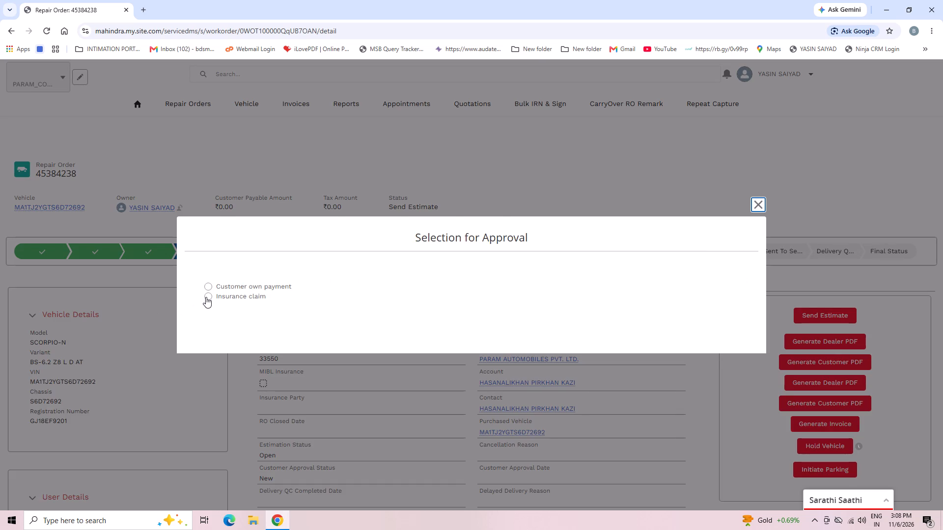
left_click(207, 297)
left_click(473, 334)
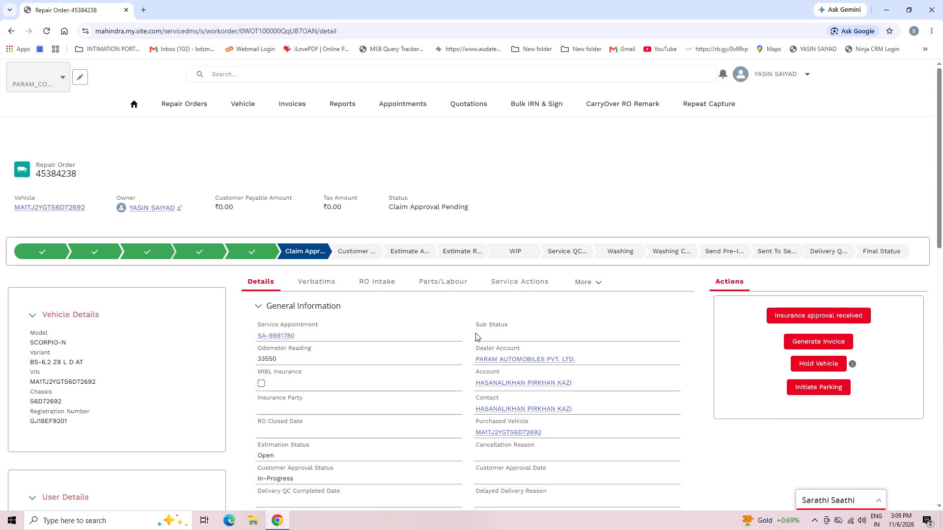
Record the received insurance approval as Approve and skip the customer approval.
left_click(793, 317)
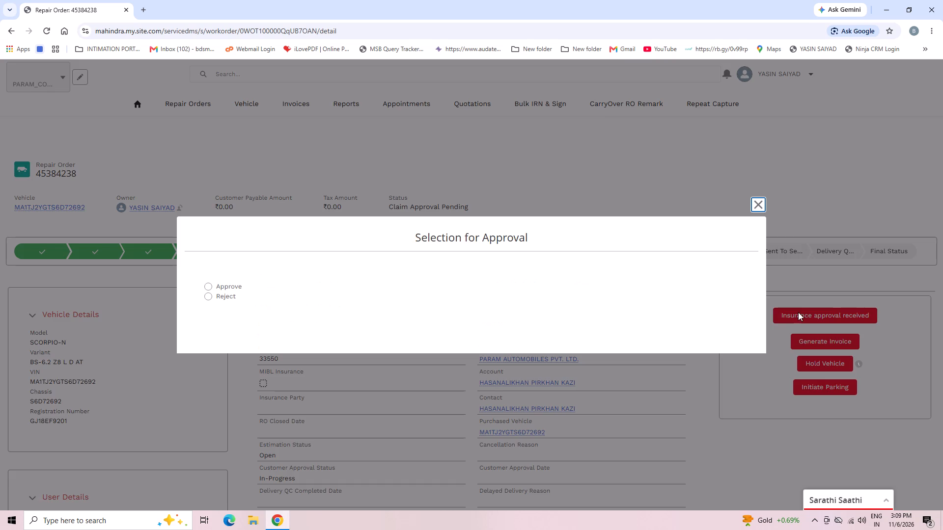
left_click(211, 288)
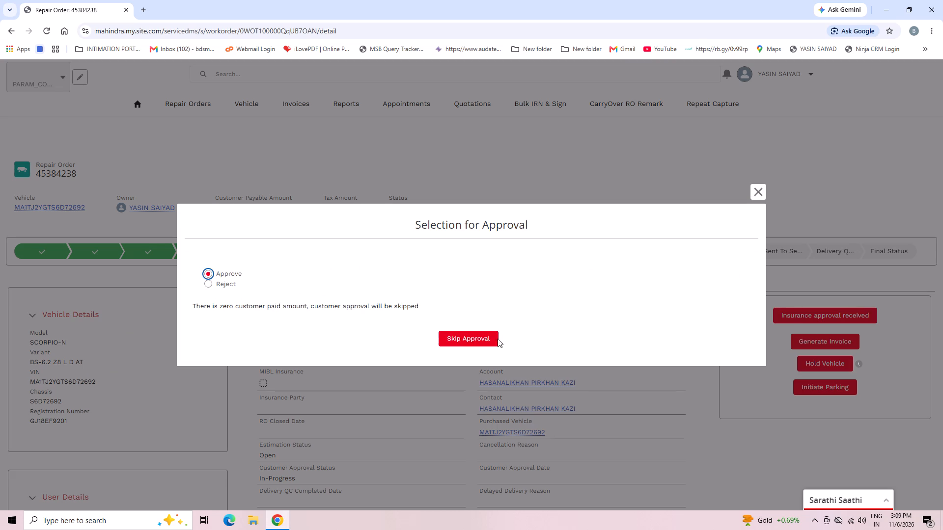
left_click(467, 339)
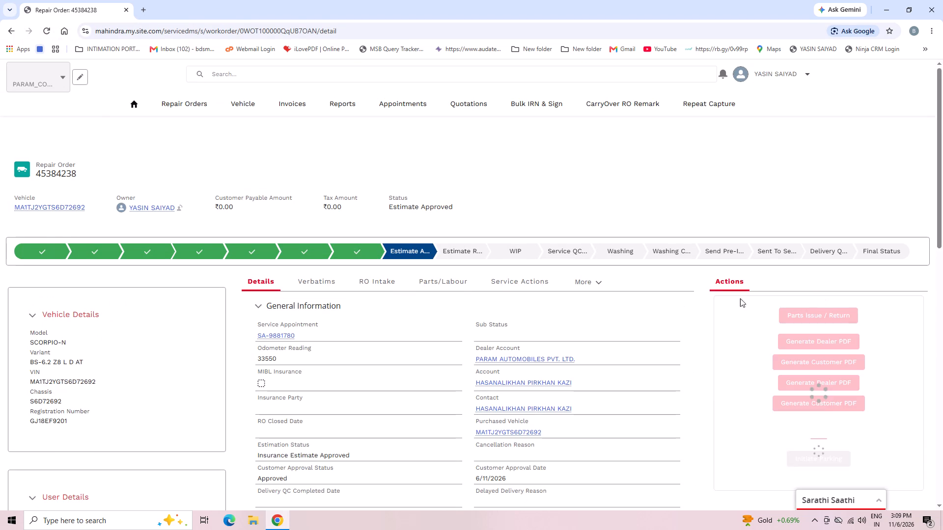
Assign the repair order to SCV BAY 2 in the 15:10 - 15:15 slot, with the signed-in user as service advisor.
scroll(803, 383, "down", 1)
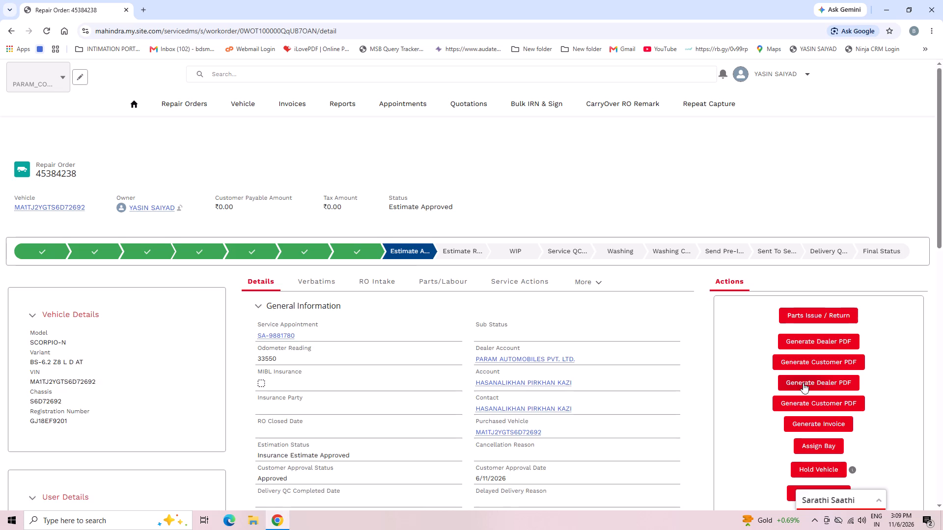
scroll(804, 392, "down", 1)
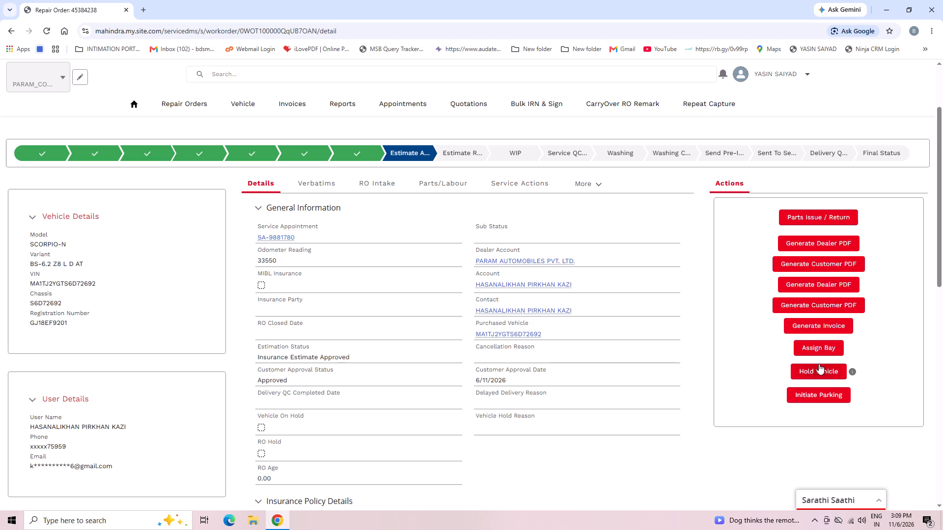
left_click(812, 351)
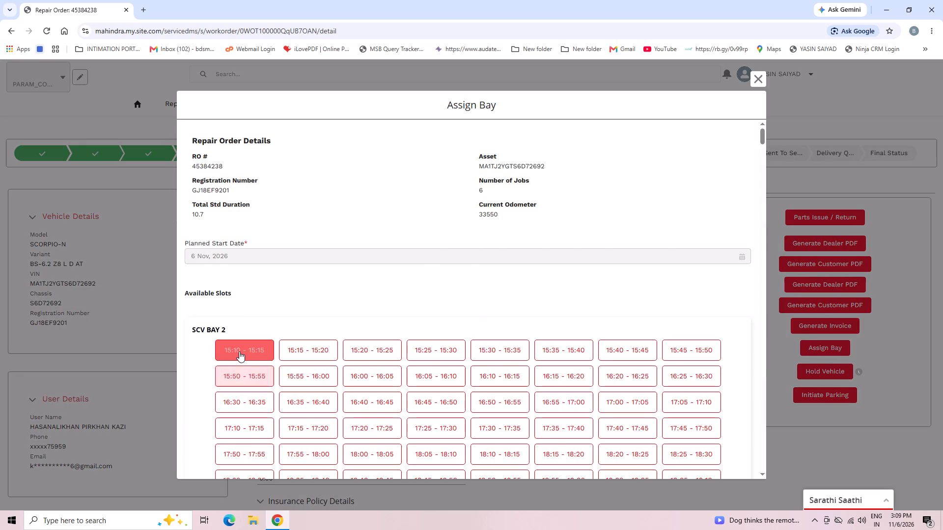
left_click(239, 351)
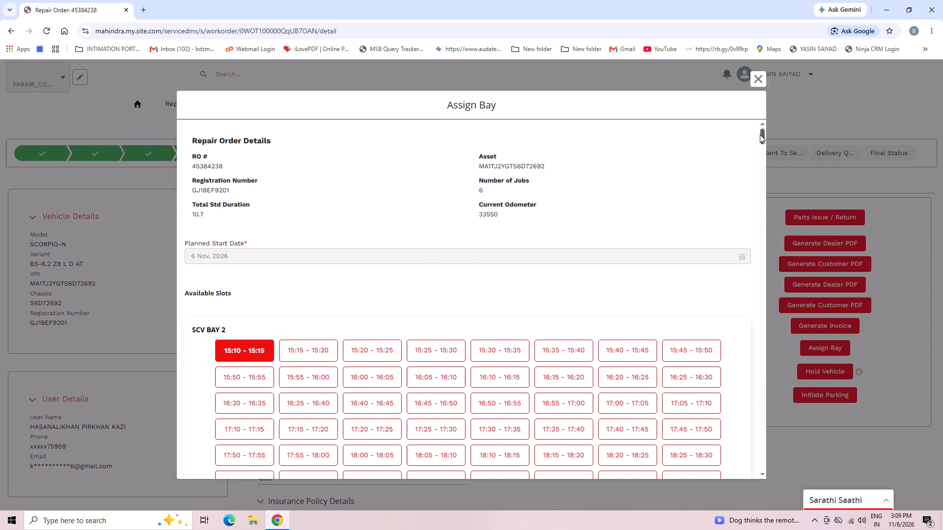
left_click_drag(763, 133, 721, 490)
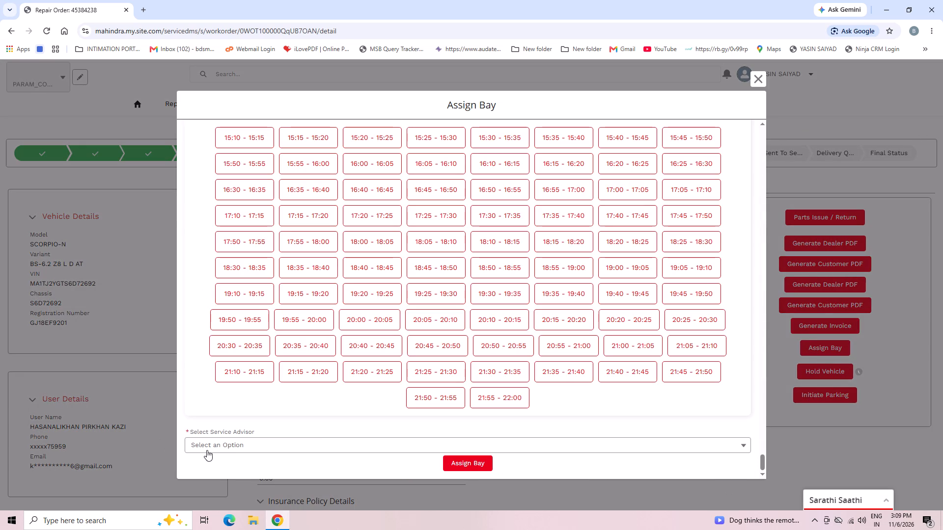
left_click(207, 450)
left_click(219, 376)
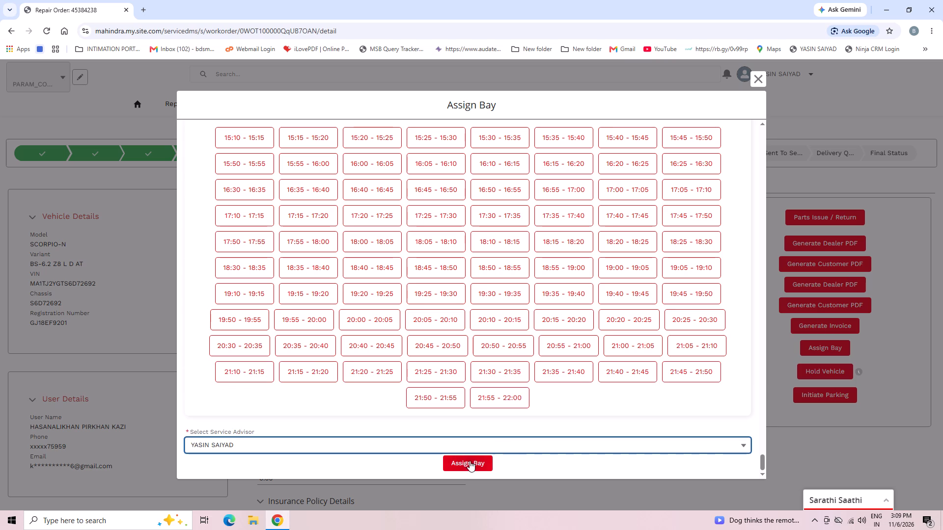
left_click(469, 461)
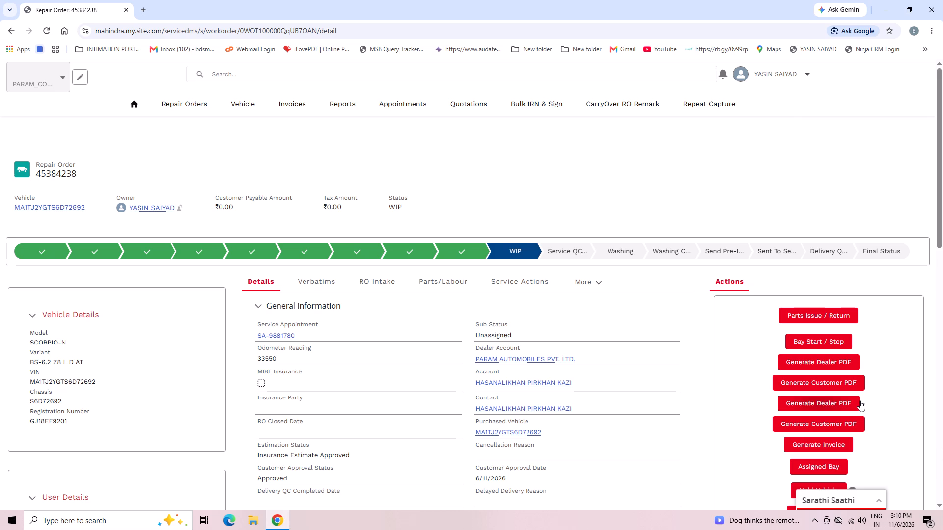
Start work on the SCV BAY 2 reservation with the technician whose name begins with AST.
left_click(805, 334)
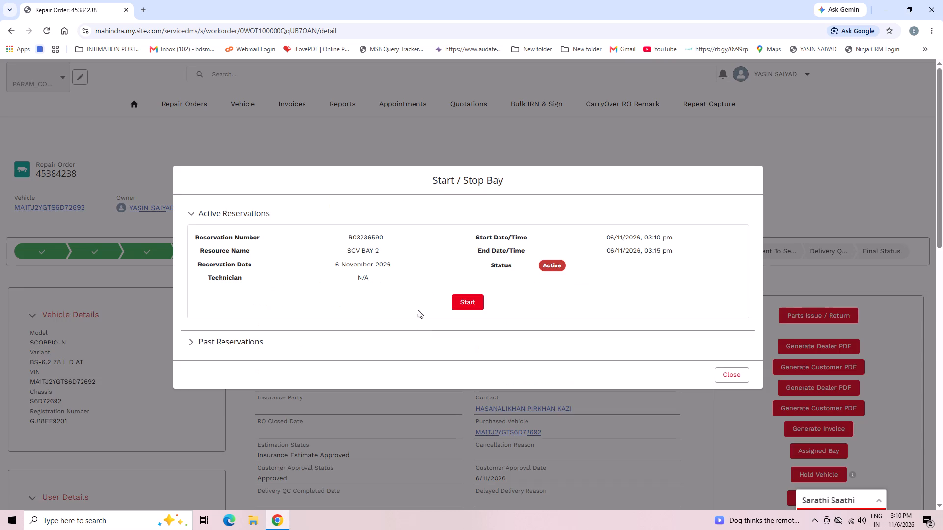
left_click(464, 302)
left_click(273, 281)
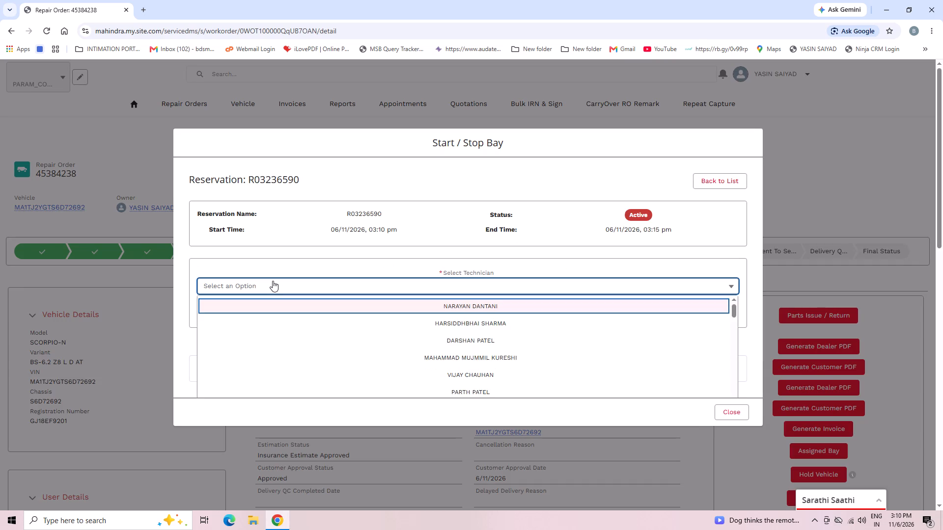
type("AST")
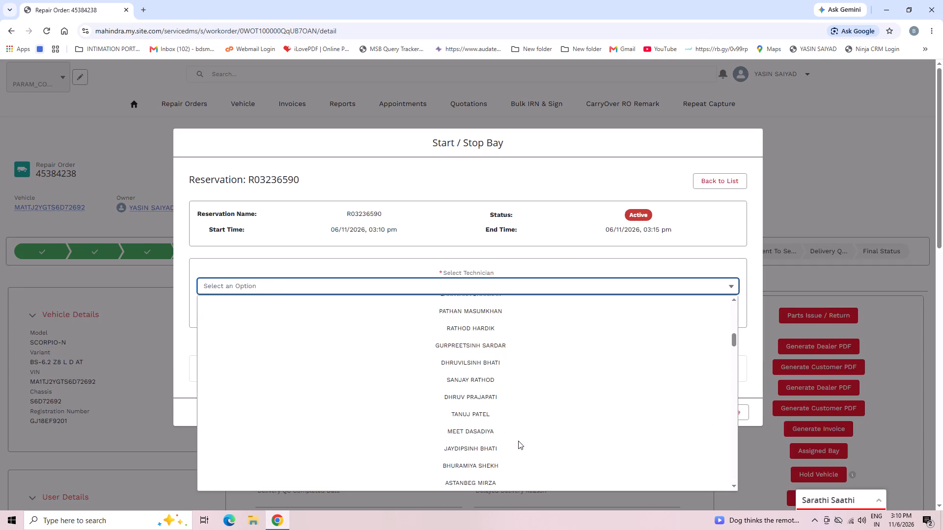
left_click(481, 486)
left_click(501, 307)
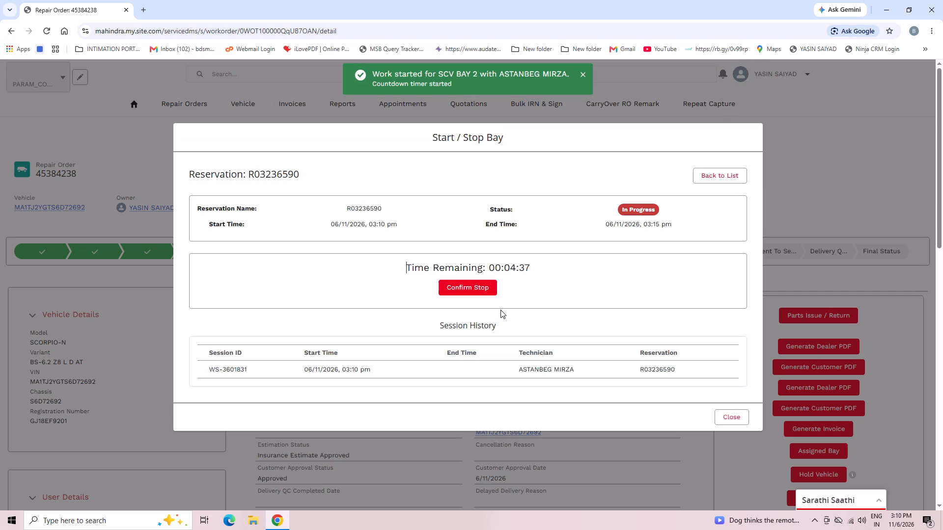
Stop the work session on the SCV BAY 2 reservation and return to the repair order.
left_click(464, 286)
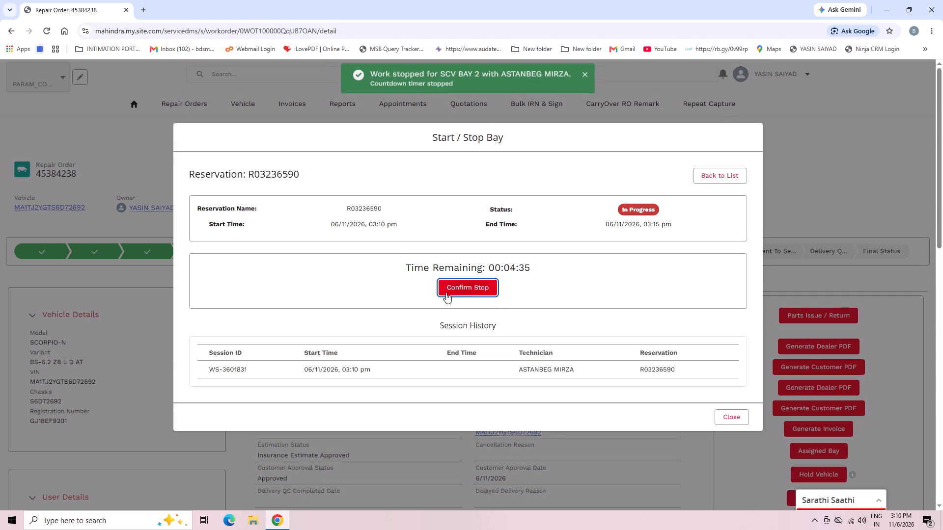
left_click(726, 373)
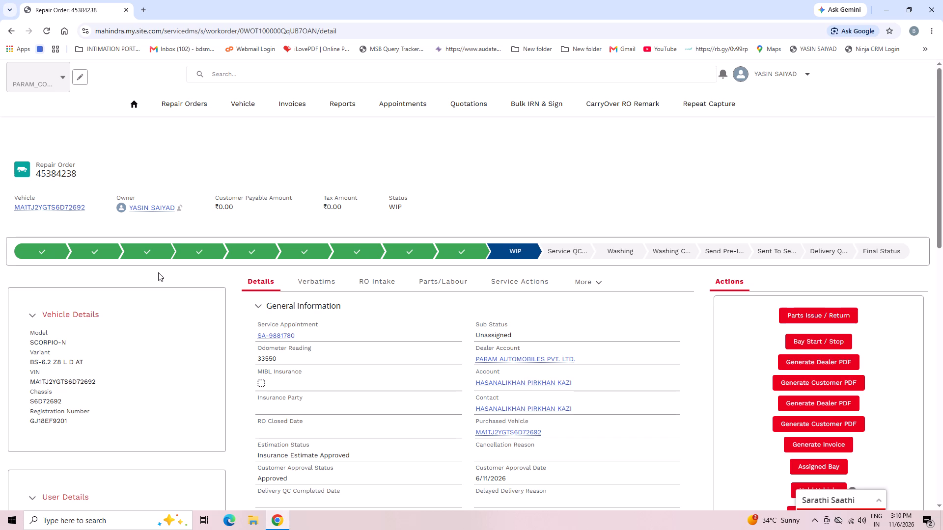
left_click(324, 283)
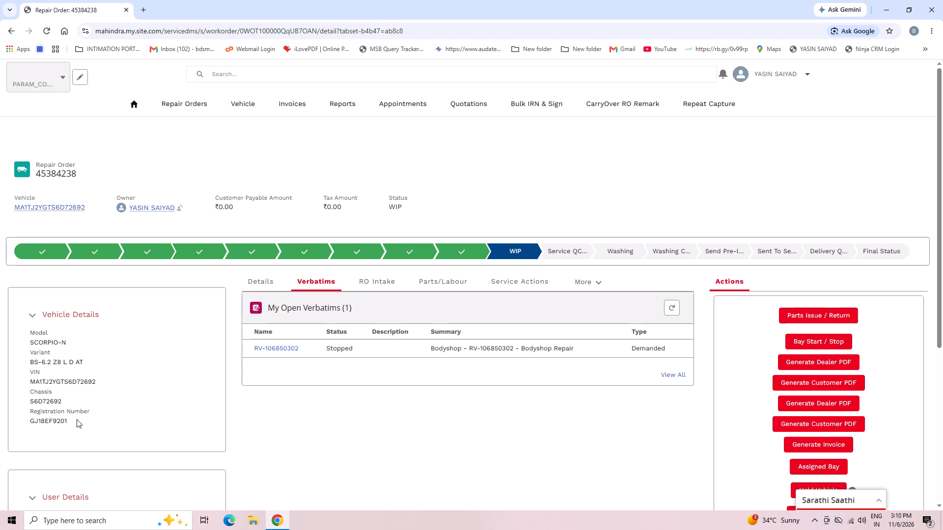
left_click(278, 348)
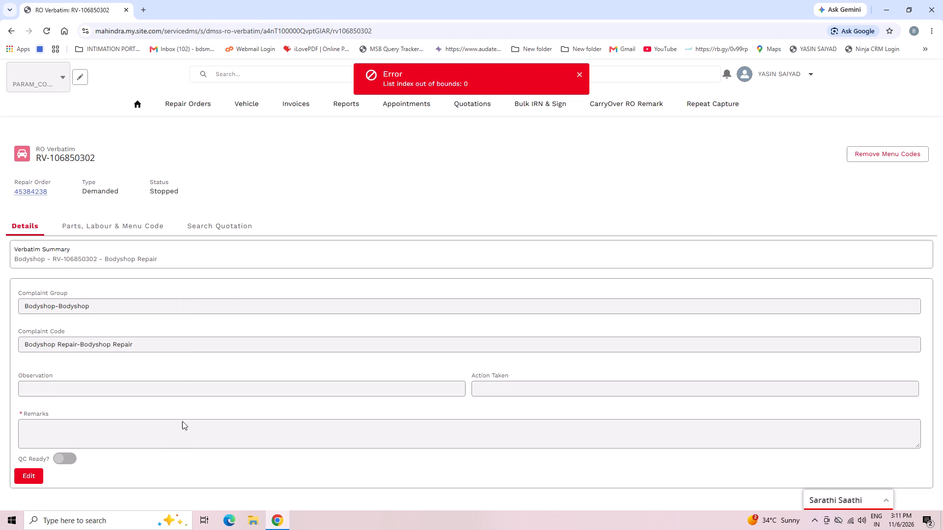
left_click(32, 474)
left_click(52, 427)
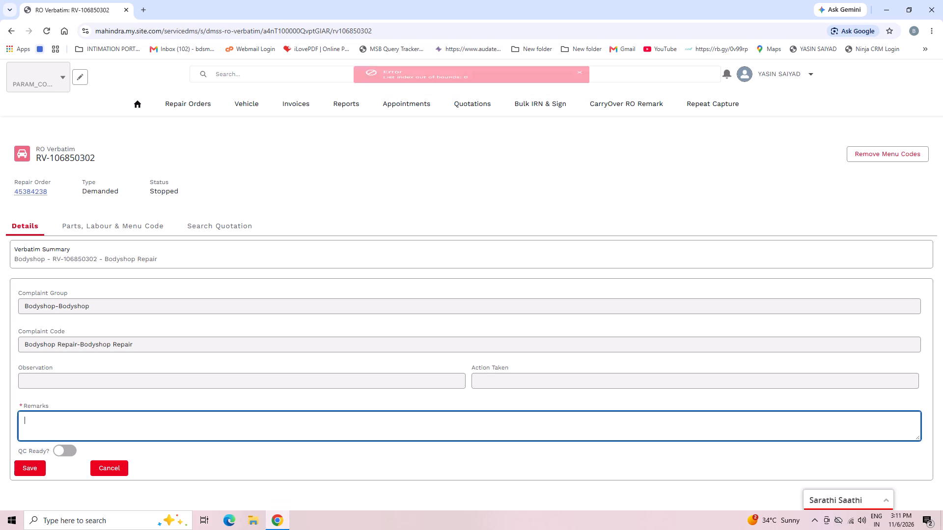
type("ALL WORK DONE")
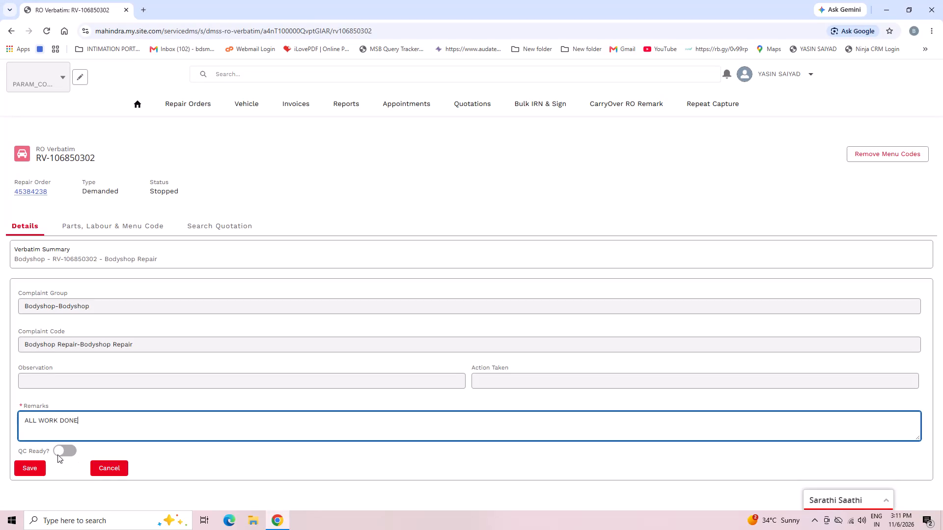
left_click(63, 445)
left_click(23, 470)
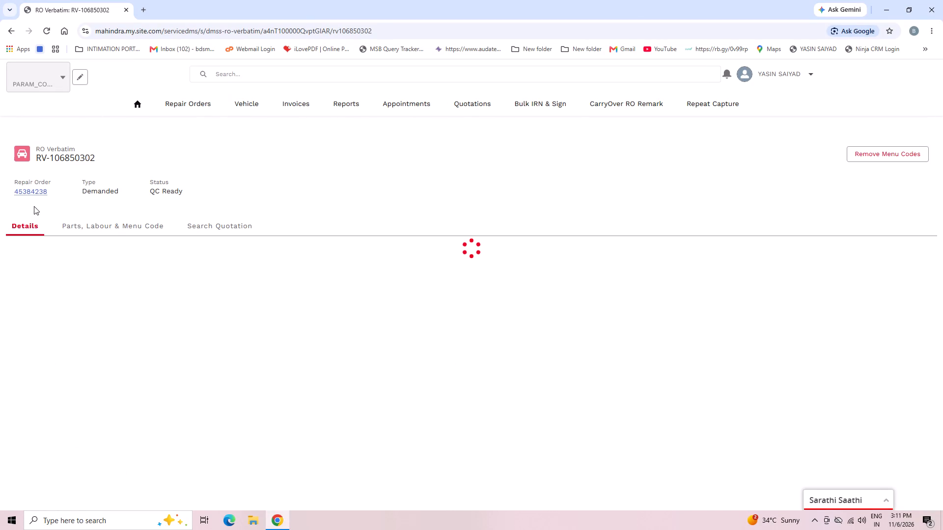
left_click(37, 191)
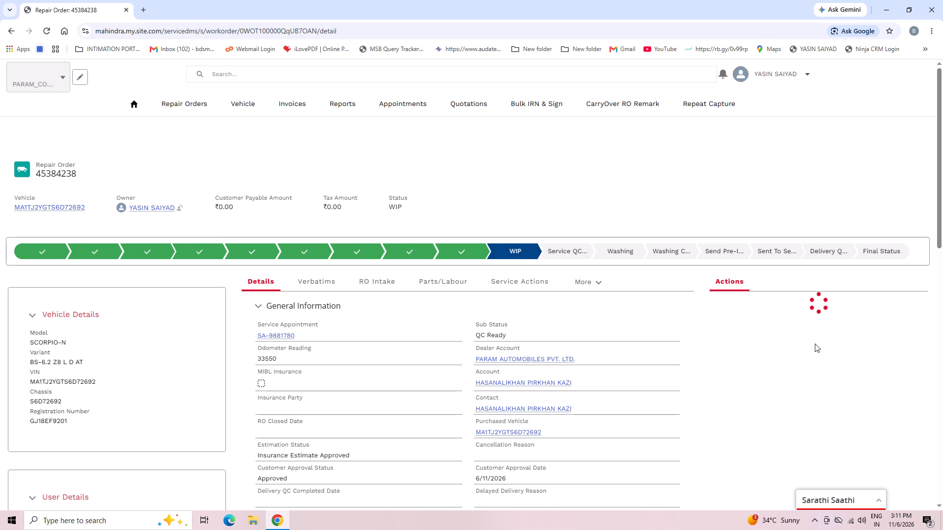
scroll(844, 366, "down", 2)
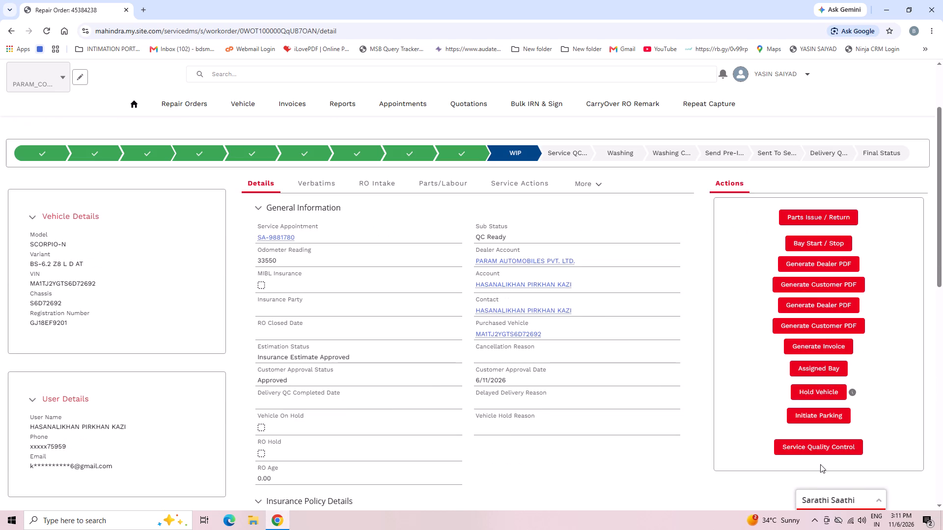
left_click(826, 441)
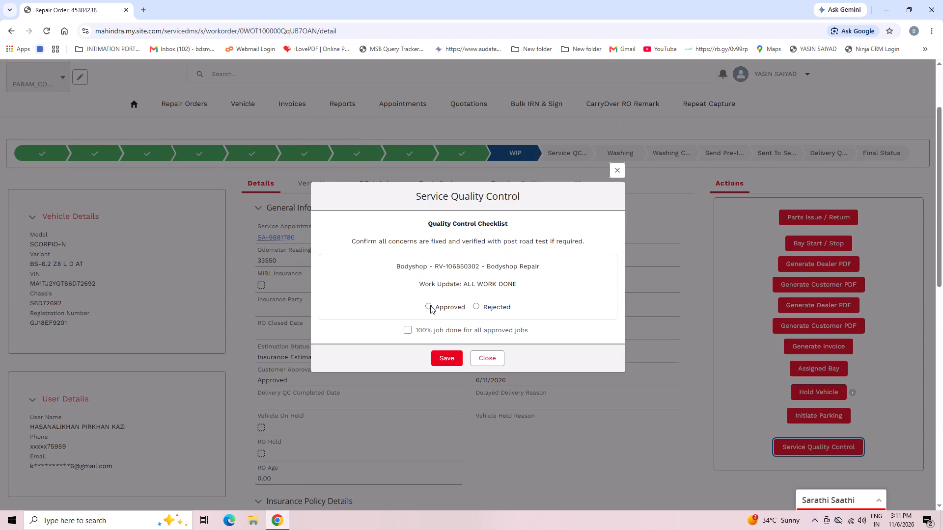
left_click(427, 304)
left_click(408, 329)
left_click(448, 361)
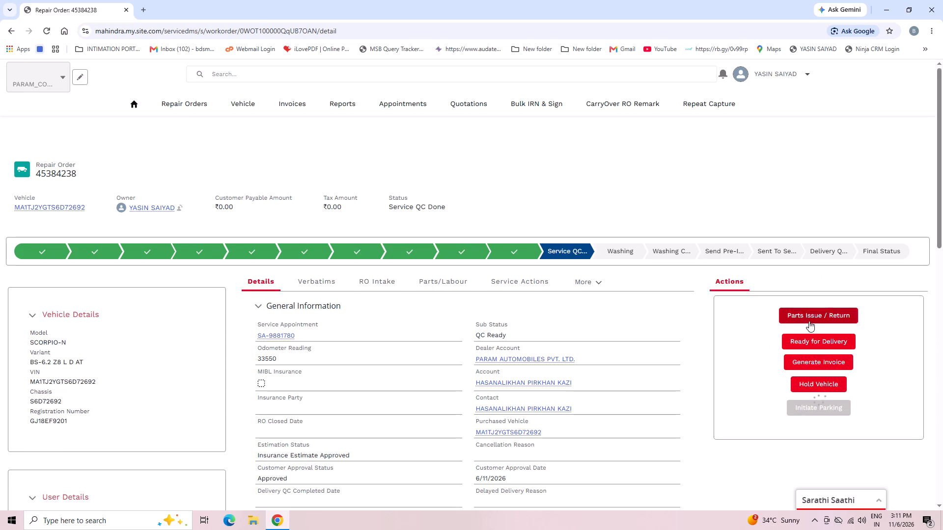
Check the Parts Issue / Return window of the repair order and close it again.
left_click(809, 321)
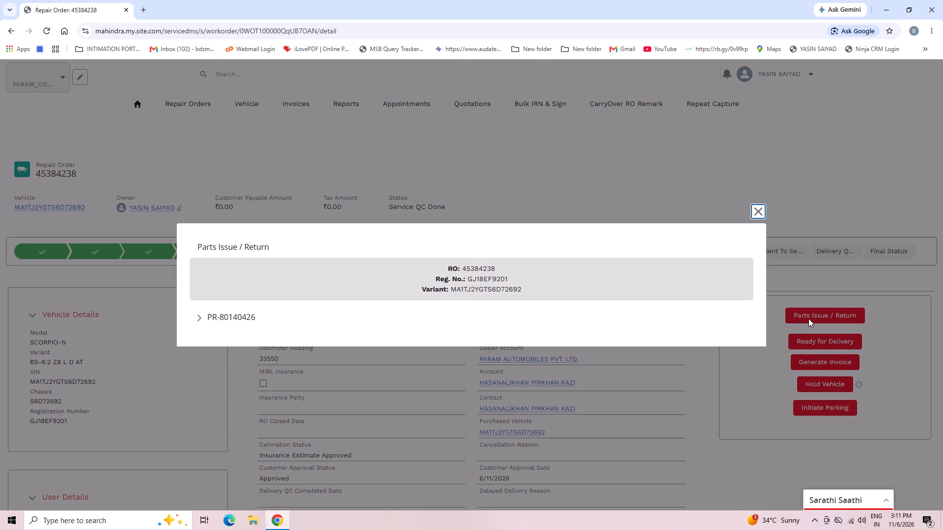
left_click(754, 208)
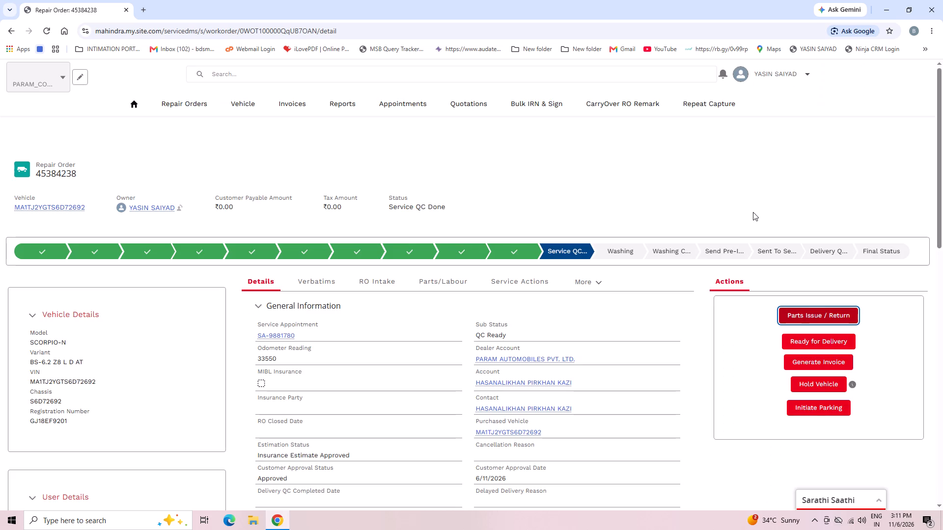